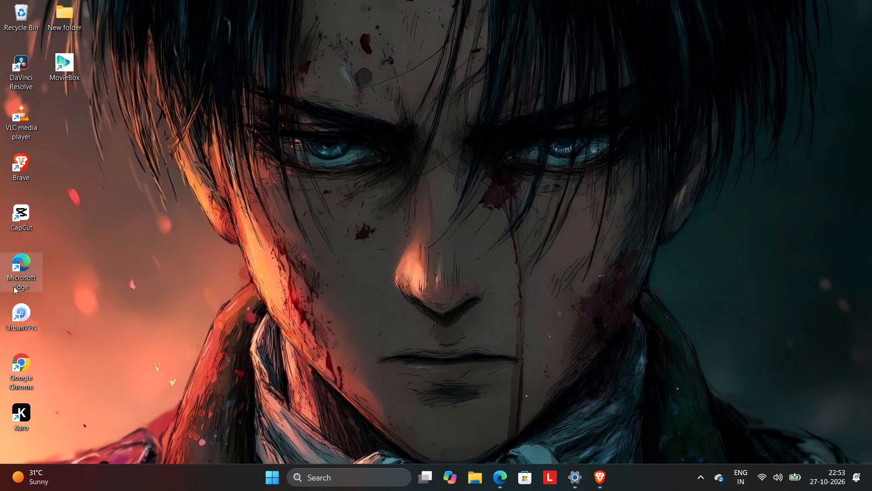
# Launch UrbanVPN, decline the offered v5.2.3.9170 update, and continue with the free version.
pyautogui.doubleClick(21, 321)
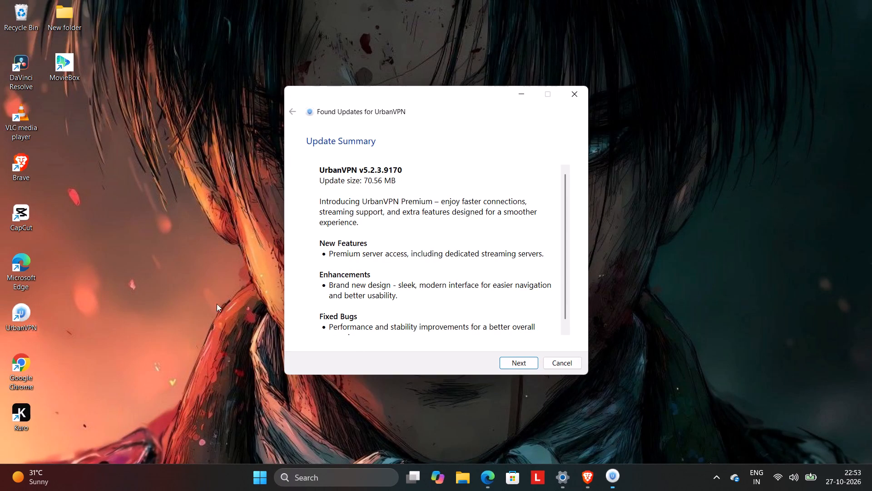
pyautogui.click(560, 358)
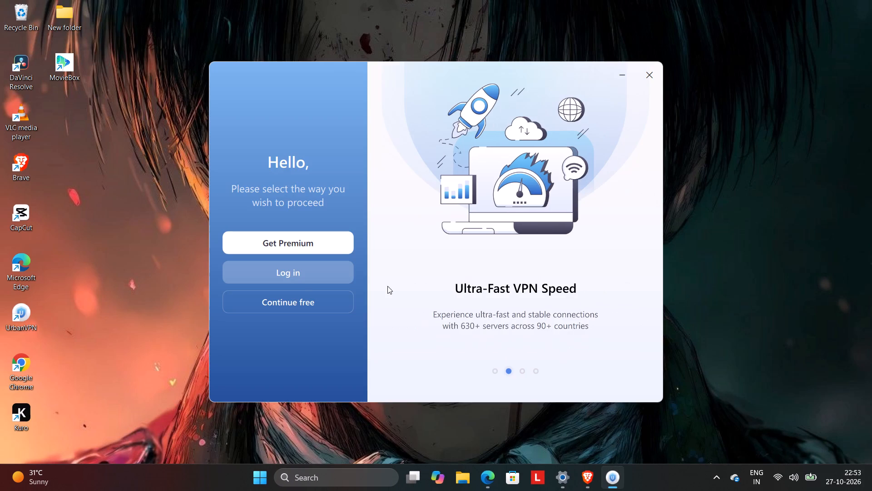
pyautogui.click(302, 291)
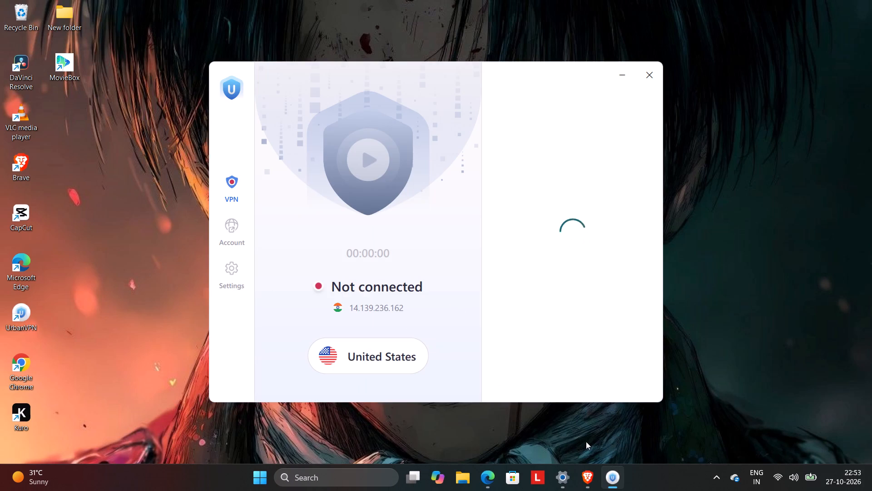
# Connect the VPN to the Germany server, check the connection status, and leave the VPN window minimized.
pyautogui.scroll(-3, 579, 332)
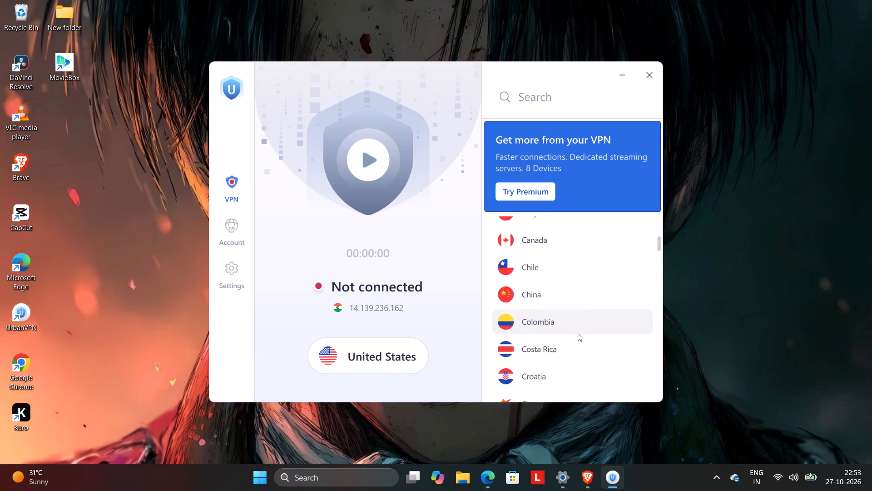
pyautogui.scroll(-3, 578, 333)
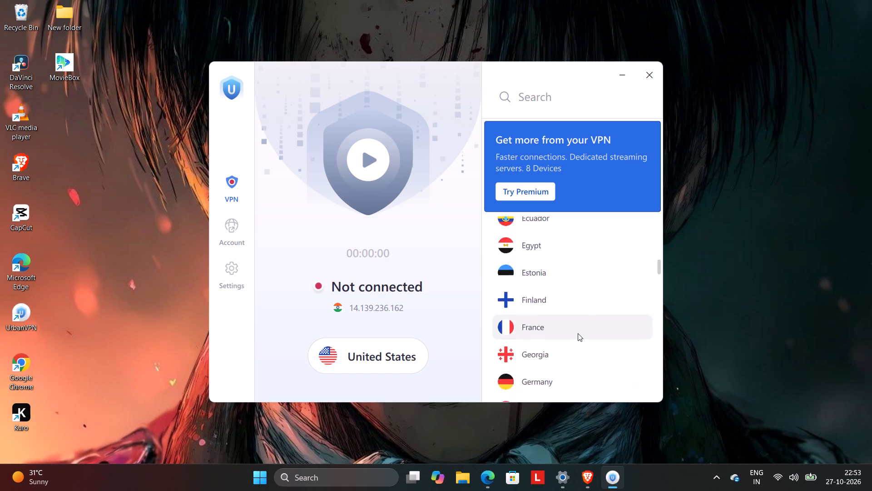
pyautogui.scroll(-1, 578, 333)
pyautogui.click(584, 279)
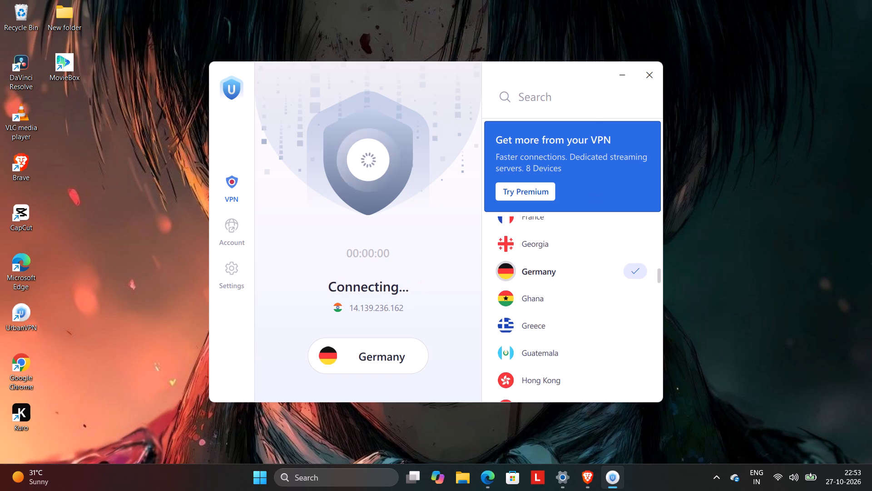
pyautogui.click(621, 77)
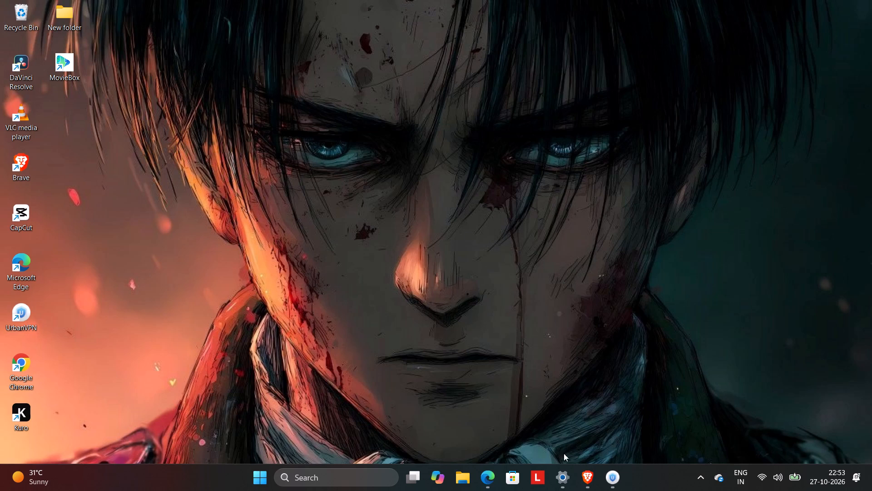
pyautogui.click(602, 469)
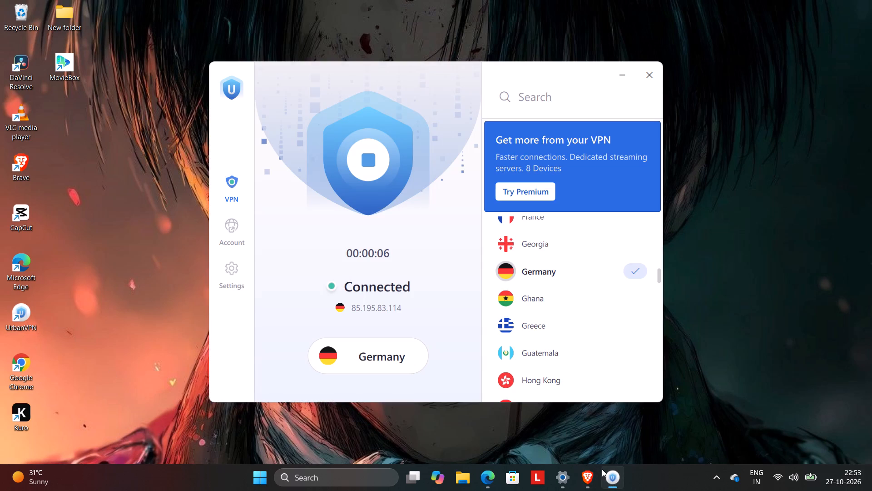
pyautogui.click(618, 75)
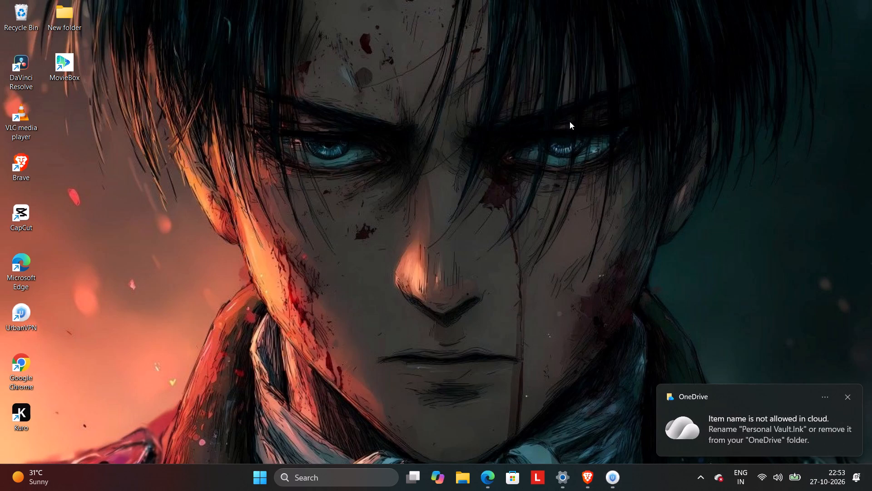
# Launch CapCut from the desktop and go to the saved projects on its home page.
pyautogui.doubleClick(25, 222)
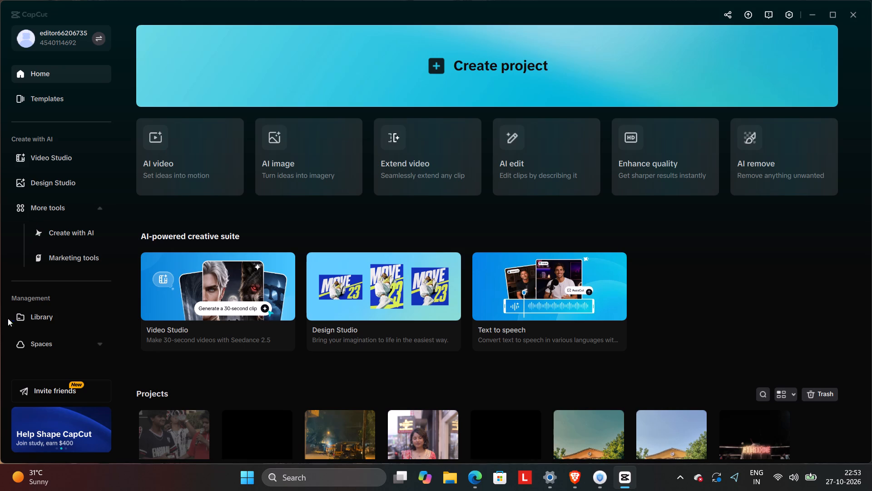
pyautogui.scroll(-4, 412, 335)
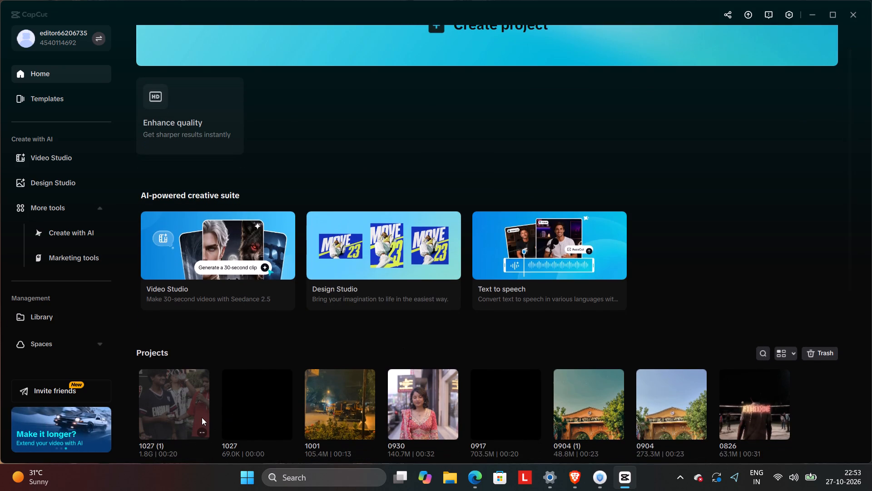
# Open the saved project 1027 (1) from the Projects list.
pyautogui.doubleClick(202, 417)
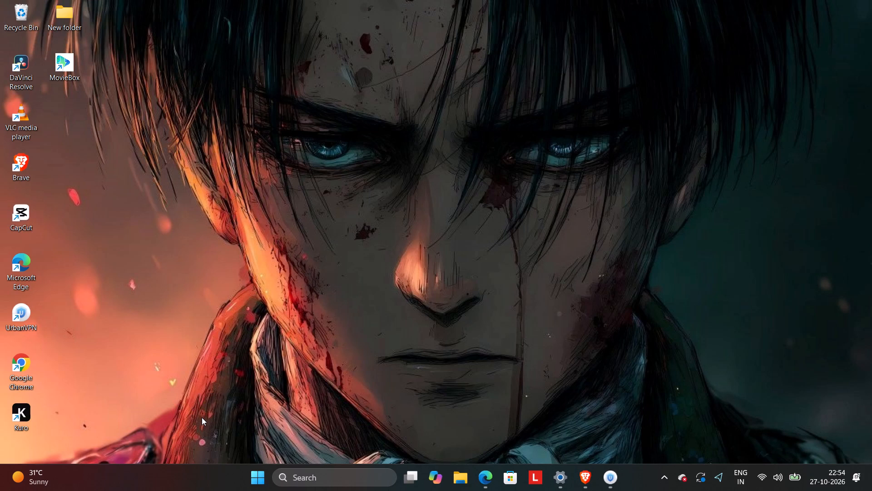
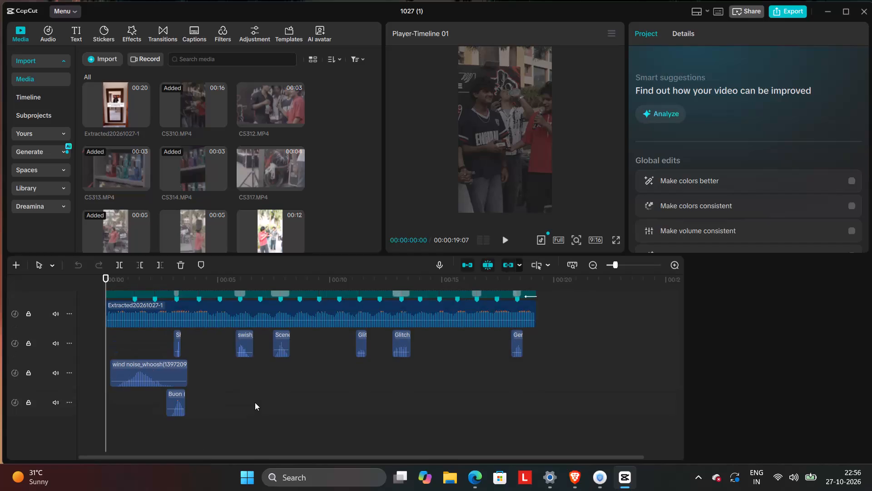
# Scrub through the project timeline to review the edited clips and transitions, focusing on the perfume bottle shot and the closing clip.
pyautogui.scroll(3, 255, 402)
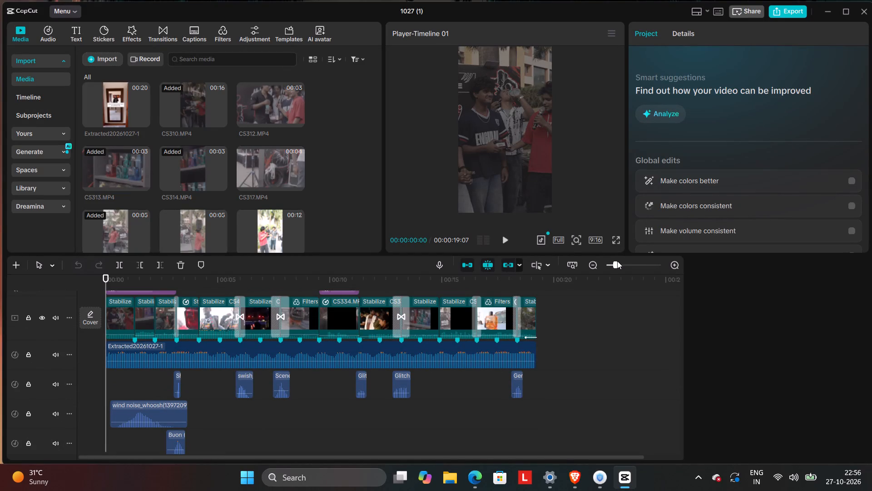
pyautogui.click(625, 261)
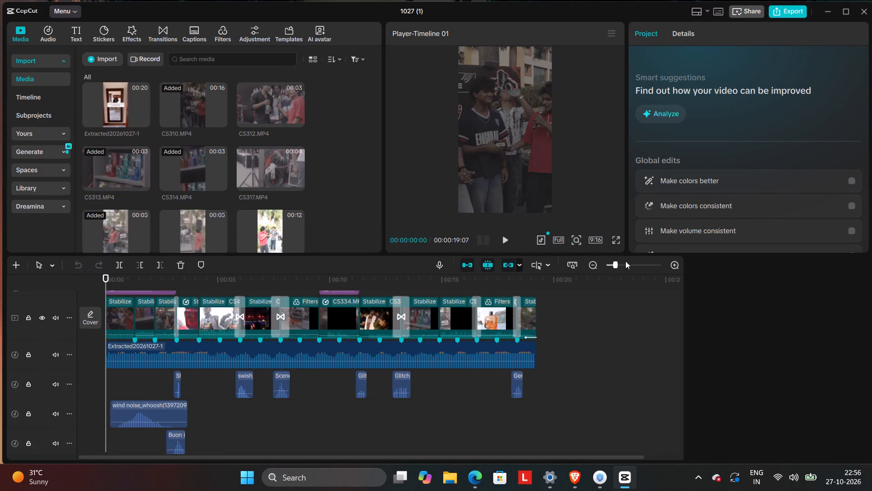
pyautogui.click(625, 263)
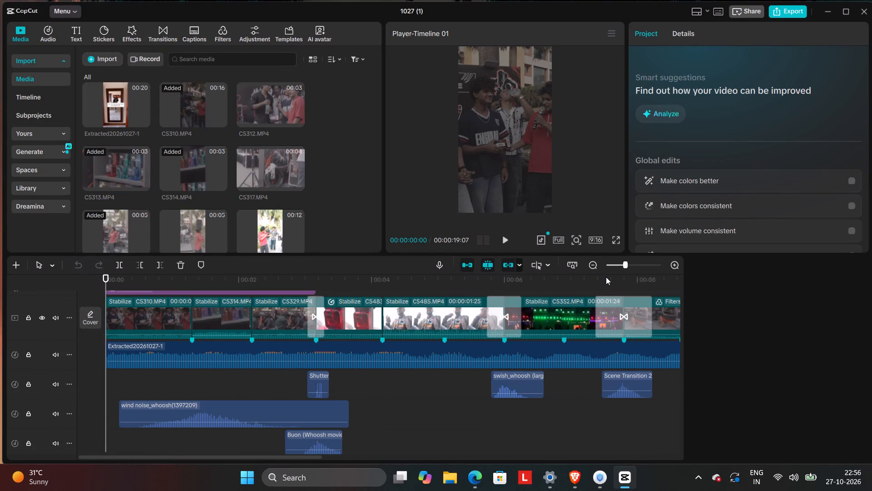
pyautogui.click(432, 418)
pyautogui.moveTo(432, 418); pyautogui.dragTo(456, 418)
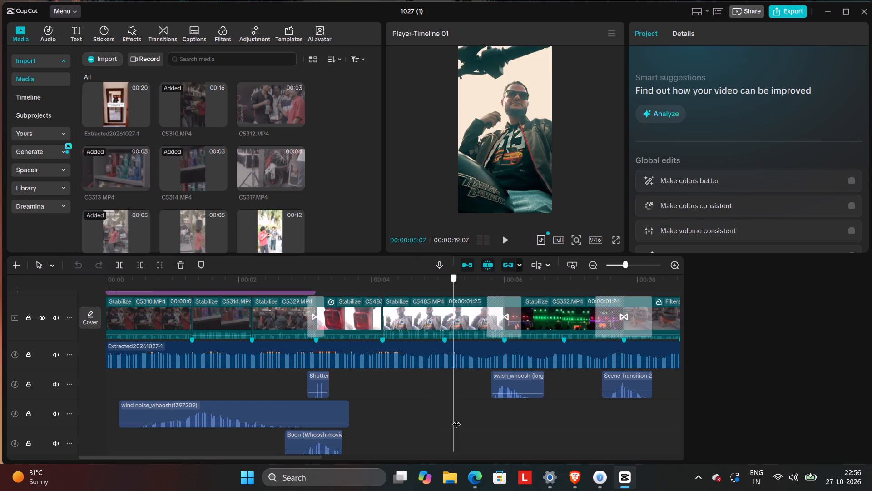
pyautogui.moveTo(456, 418); pyautogui.dragTo(688, 382)
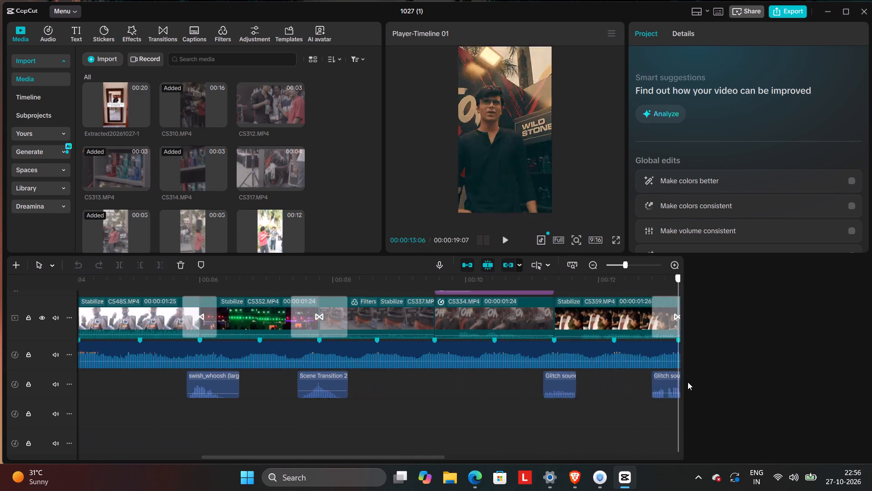
pyautogui.moveTo(688, 382); pyautogui.dragTo(395, 443)
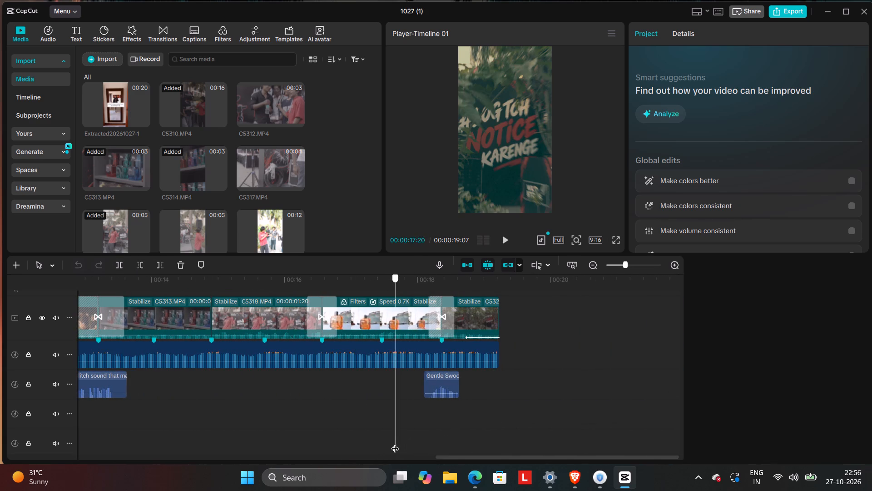
pyautogui.moveTo(395, 443); pyautogui.dragTo(376, 450)
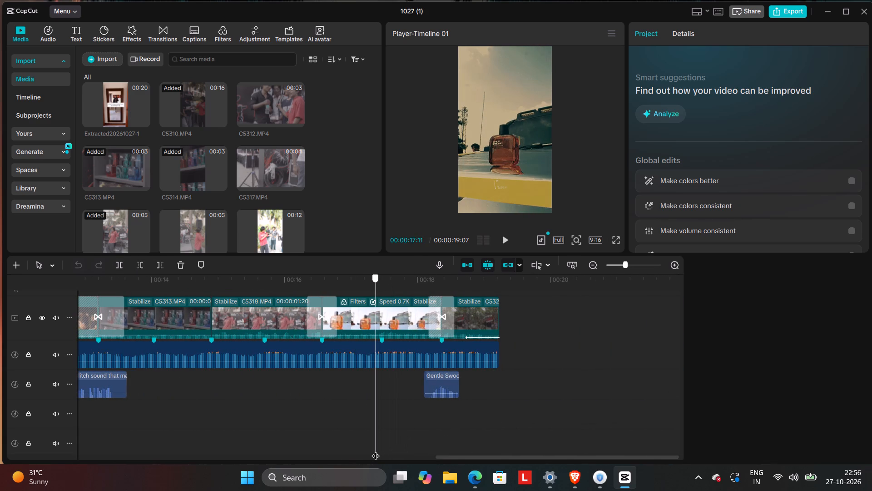
pyautogui.moveTo(376, 450); pyautogui.dragTo(362, 469)
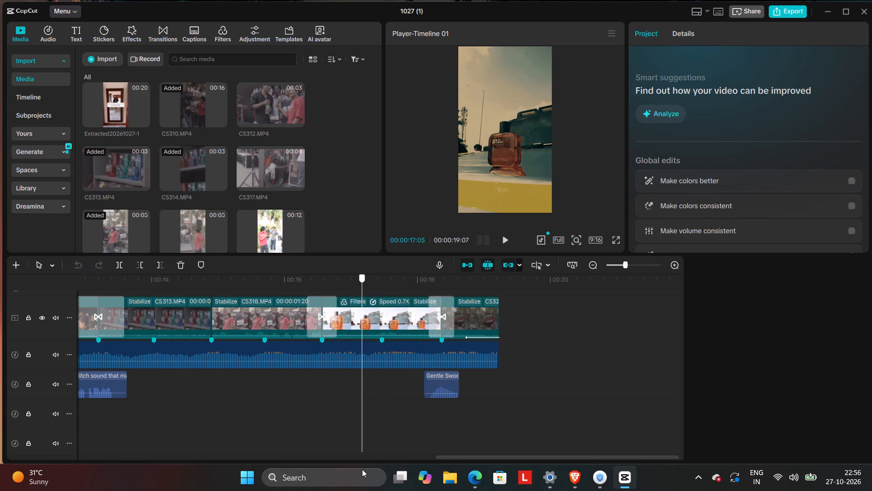
pyautogui.moveTo(362, 469); pyautogui.dragTo(456, 463)
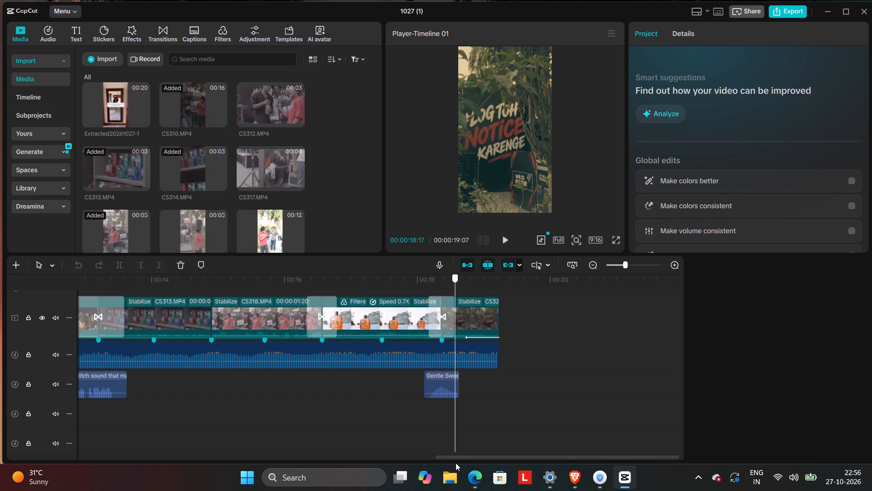
pyautogui.moveTo(456, 463); pyautogui.dragTo(349, 490)
pyautogui.moveTo(299, 490); pyautogui.dragTo(292, 490)
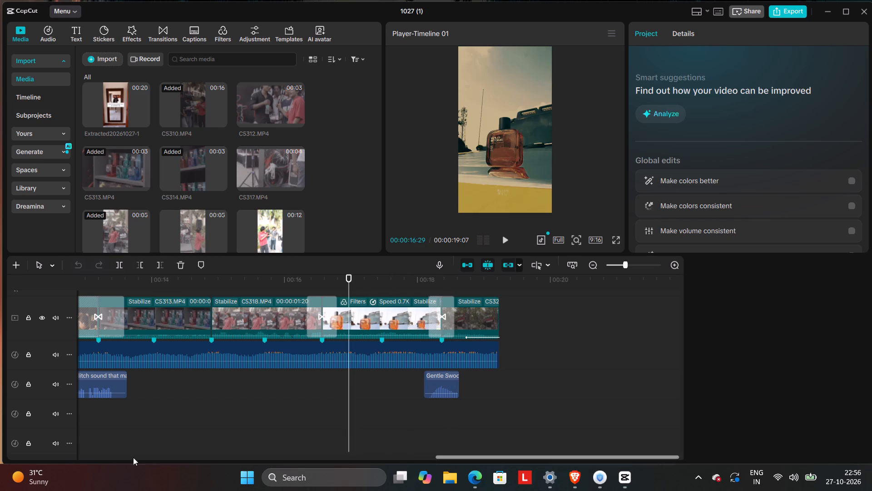
# Set the playhead on the timeline to 00:00:15:04, near the start of the CS318.MP4 clip.
pyautogui.click(153, 417)
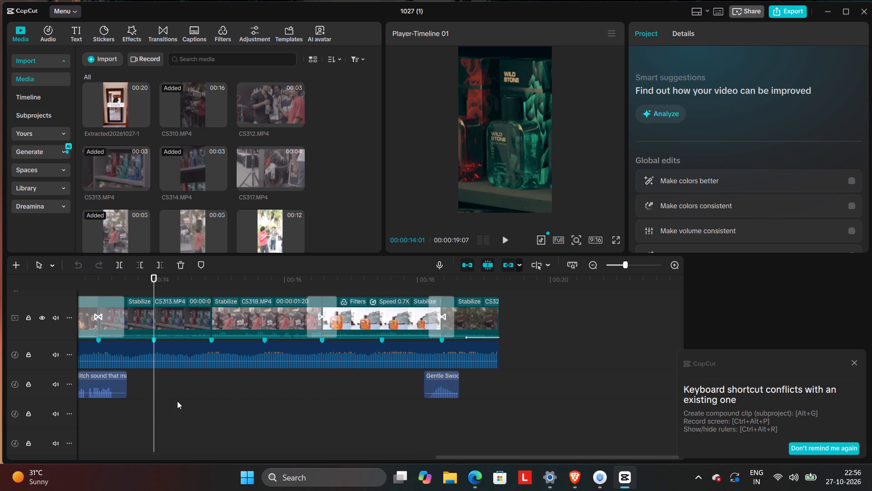
pyautogui.click(178, 401)
pyautogui.click(214, 393)
pyautogui.click(227, 392)
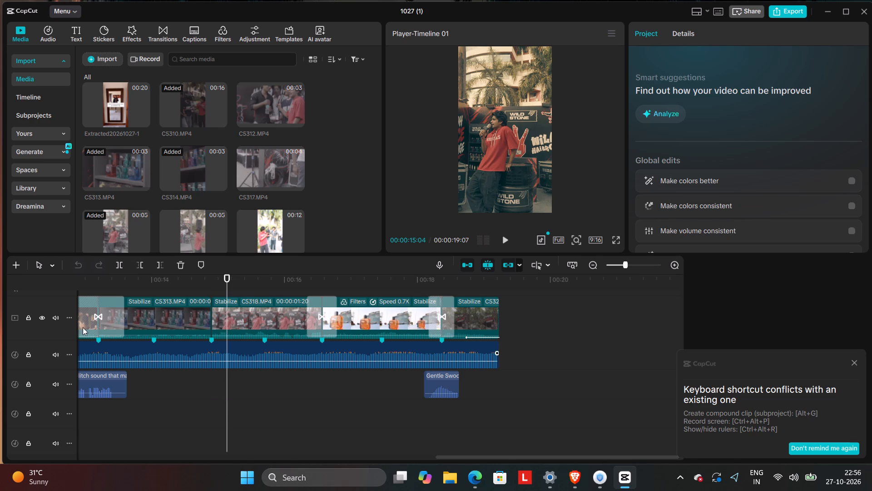
# Browse the text effects and the Trending and B.Duck text templates for a suitable title style.
pyautogui.click(69, 44)
pyautogui.click(71, 35)
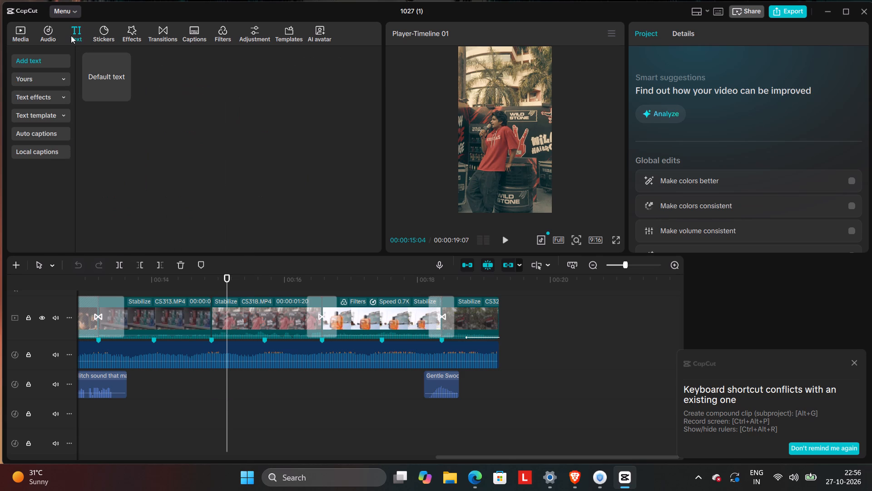
pyautogui.click(45, 97)
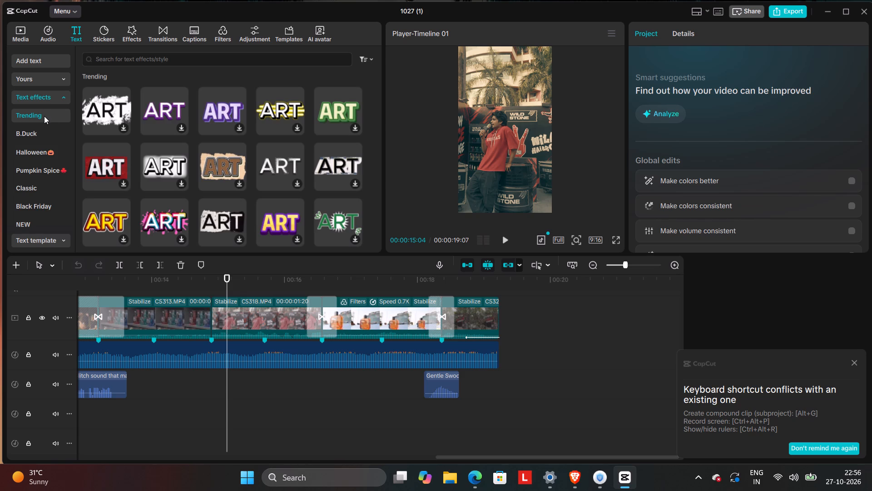
pyautogui.click(32, 240)
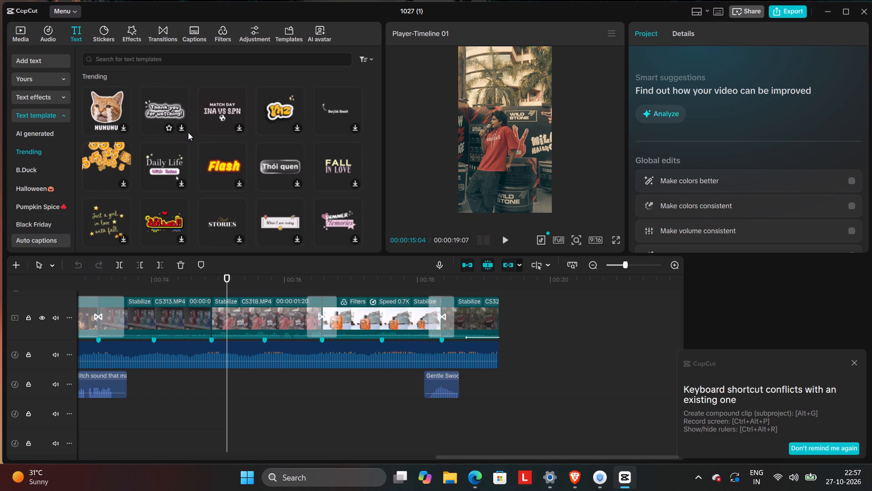
pyautogui.scroll(-1, 186, 138)
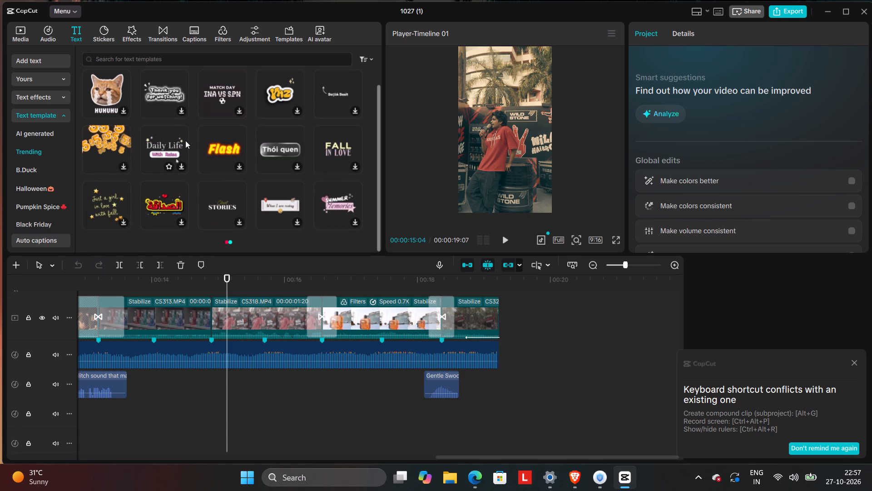
pyautogui.scroll(-2, 185, 142)
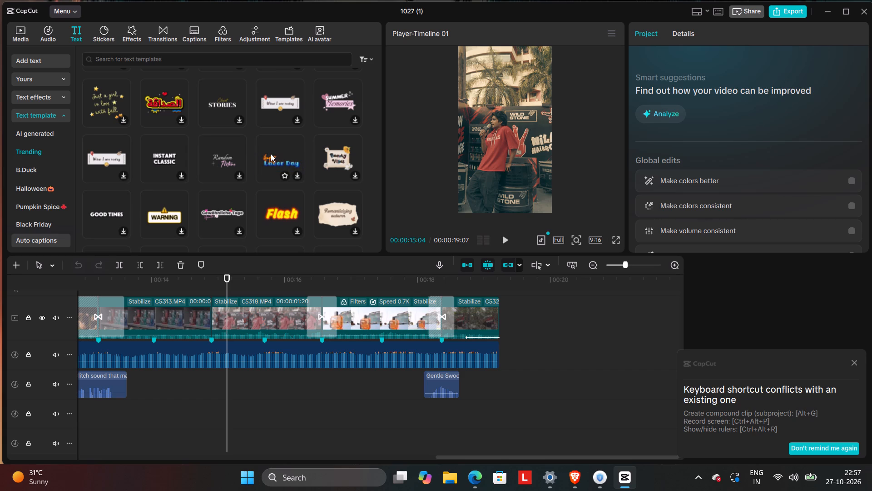
pyautogui.scroll(-2, 271, 154)
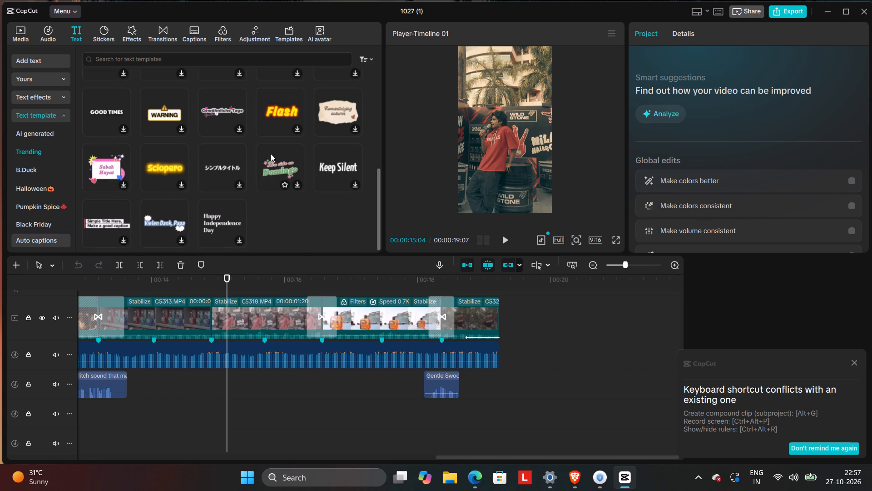
pyautogui.scroll(-3, 271, 154)
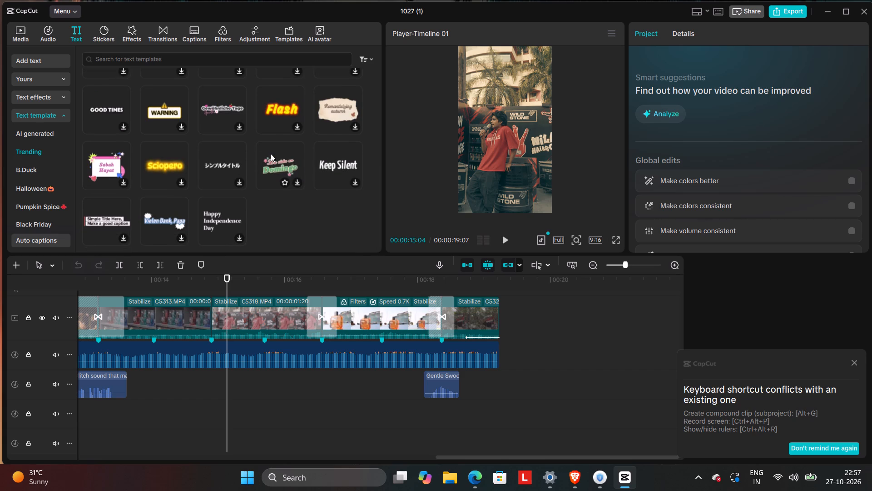
pyautogui.scroll(-4, 271, 154)
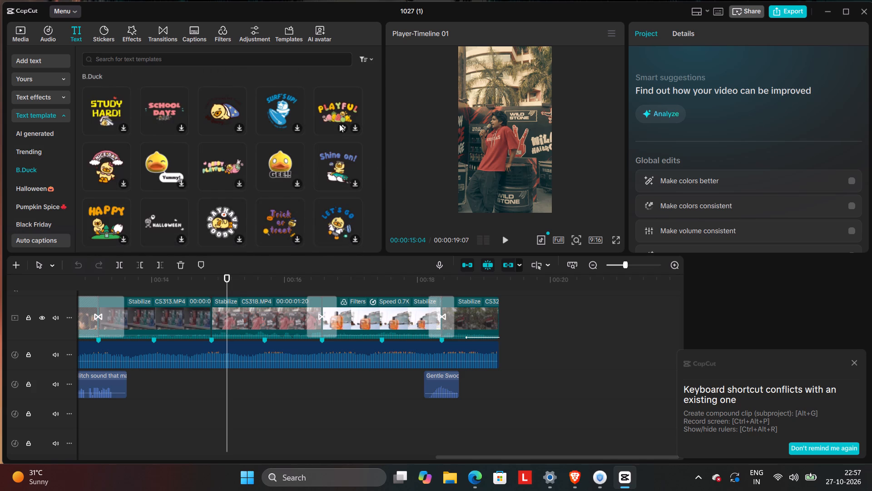
pyautogui.scroll(3, 339, 124)
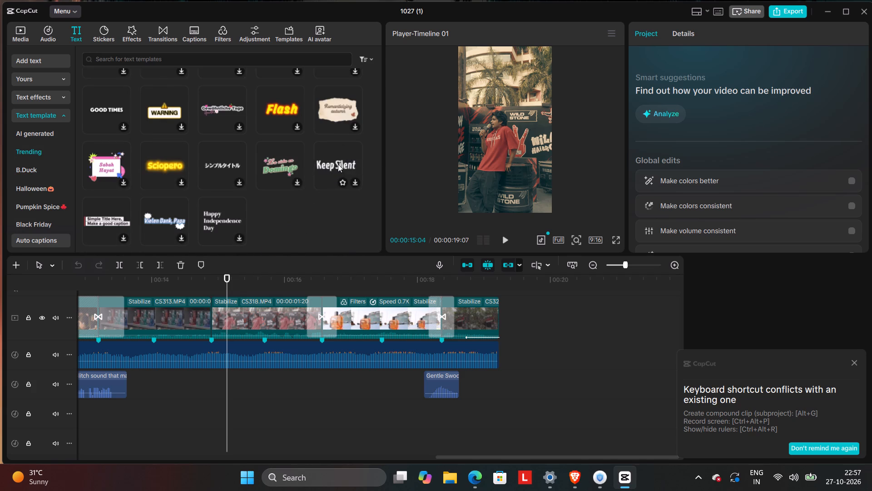
pyautogui.scroll(-3, 338, 164)
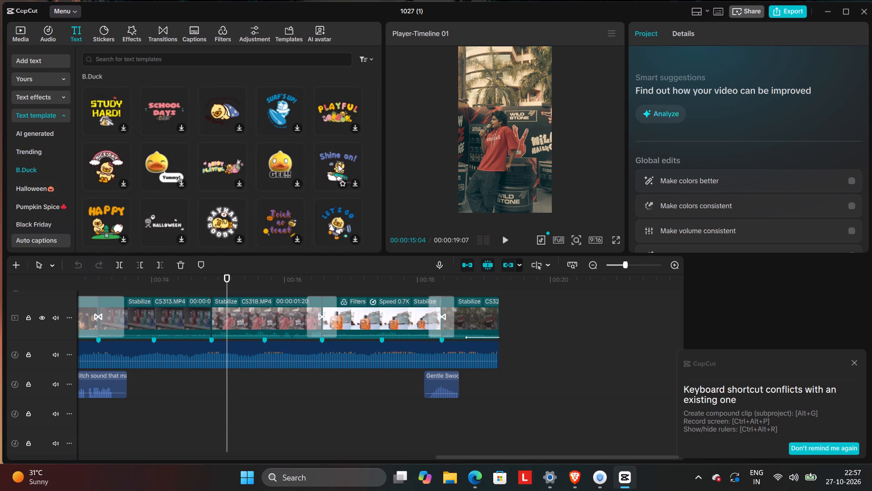
pyautogui.scroll(-2, 338, 164)
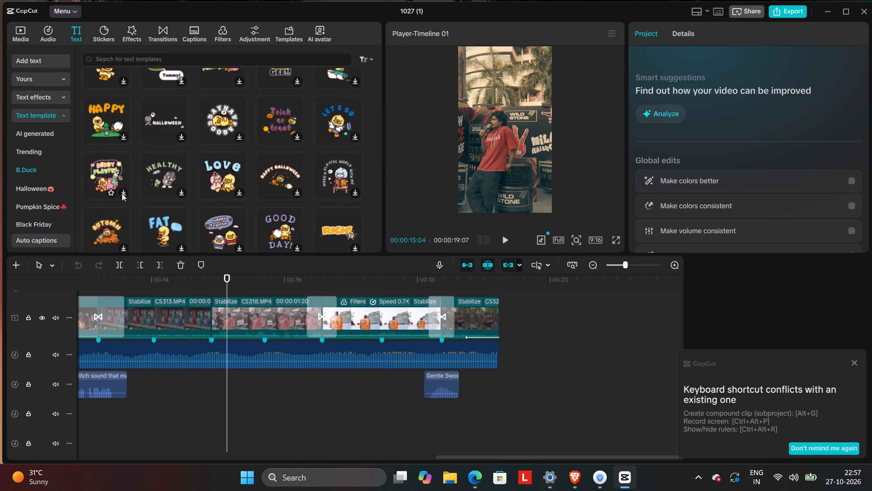
# Preview the "Conception tendances" text template from the Title category and add it to the timeline at the playhead.
pyautogui.scroll(-4, 22, 176)
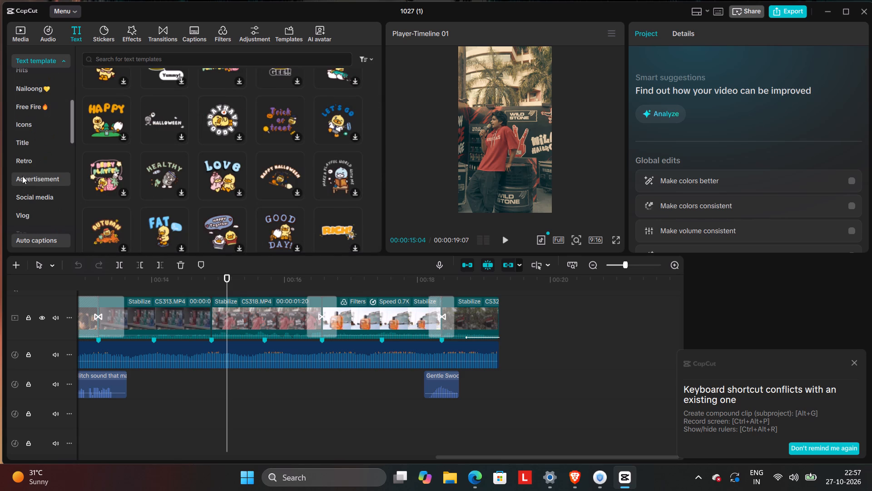
pyautogui.click(57, 139)
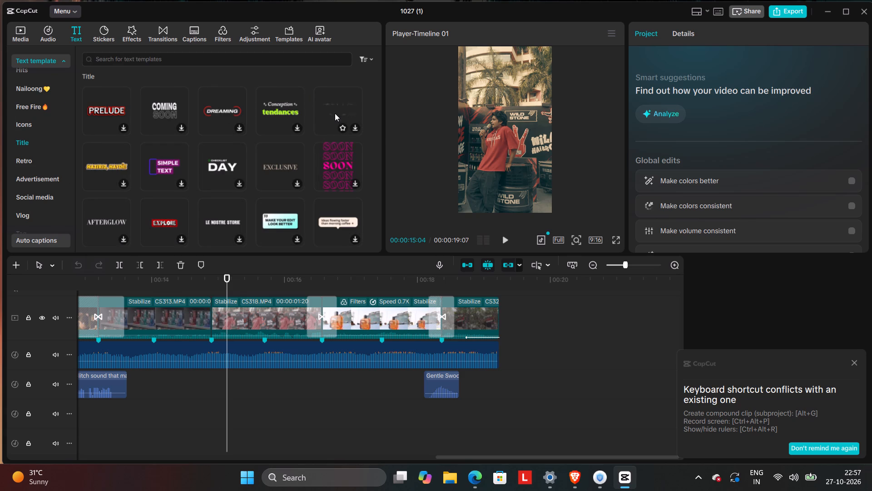
pyautogui.click(286, 107)
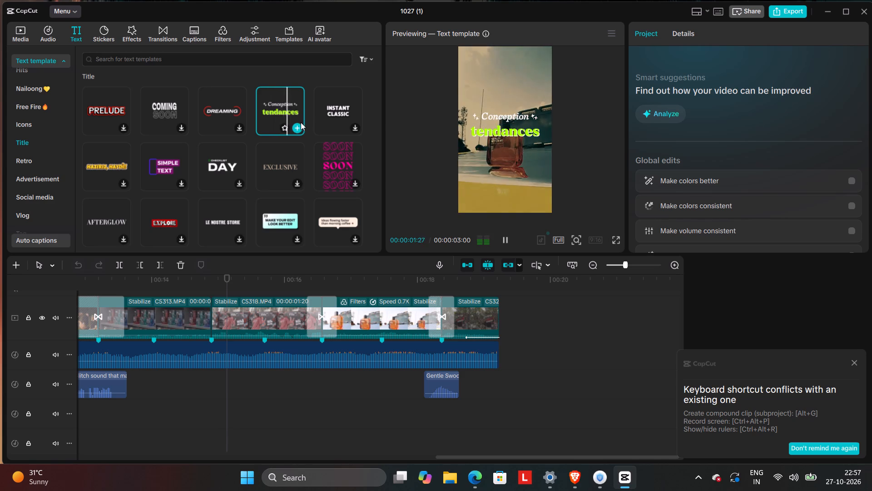
pyautogui.click(298, 125)
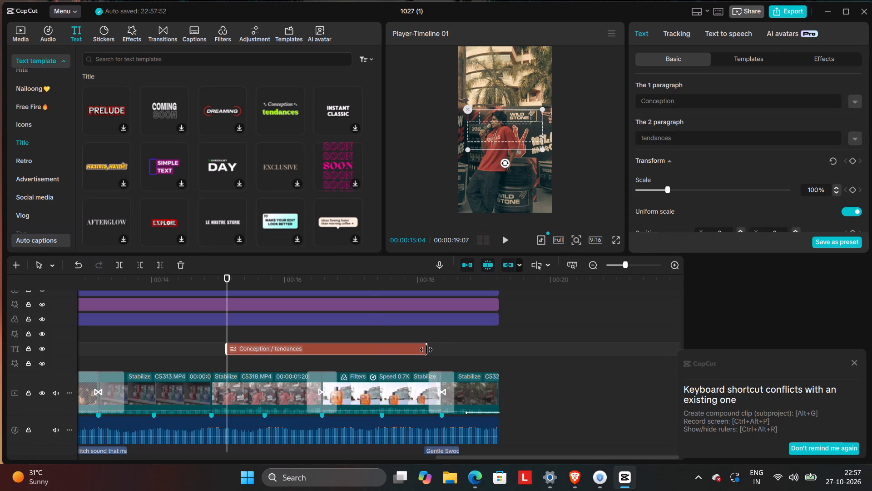
# Shorten the title clip on the timeline so it ends just past the 00:16 mark.
pyautogui.moveTo(424, 349); pyautogui.dragTo(293, 376)
# Set the playhead to 00:00:15:21, over the shortened title clip.
pyautogui.click(263, 336)
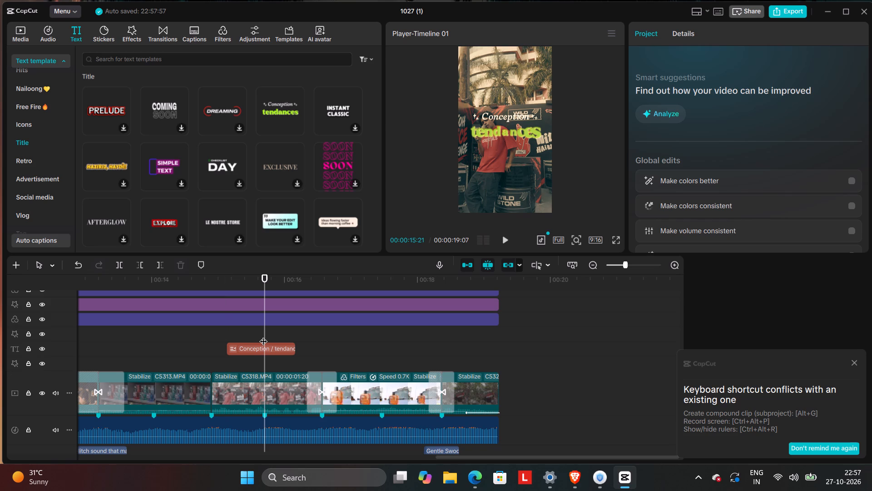
pyautogui.click(265, 340)
# Replace the text in the title clip's first paragraph with "Graphics wild zone".
pyautogui.click(278, 351)
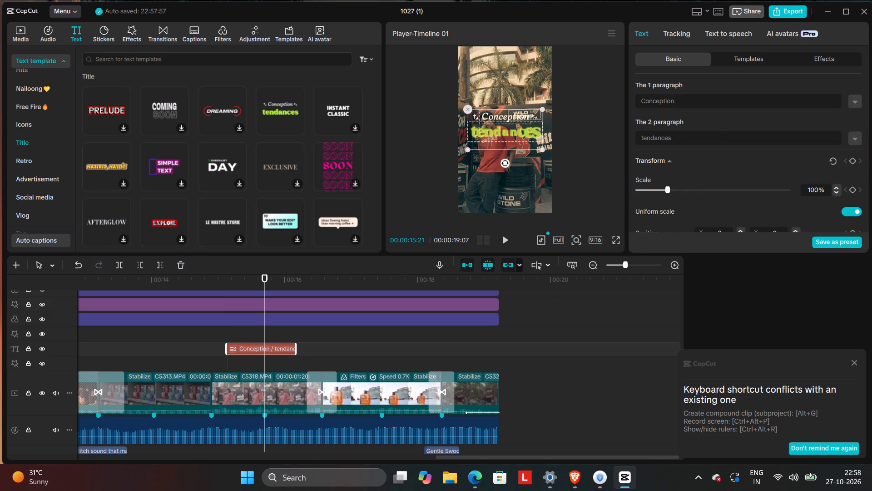
pyautogui.click(728, 103)
pyautogui.press('BackSpace')
pyautogui.press('BackSpace')
pyautogui.press('BackSpace')
pyautogui.press('BackSpace')
pyautogui.press('BackSpace')
pyautogui.press('BackSpace')
pyautogui.press('BackSpace')
pyautogui.press('BackSpace')
pyautogui.press('BackSpace')
pyautogui.press('BackSpace')
pyautogui.press('BackSpace')
pyautogui.press('BackSpace')
pyautogui.press('BackSpace')
pyautogui.press('BackSpace')
pyautogui.press('BackSpace')
pyautogui.press('BackSpace')
pyautogui.press('BackSpace')
pyautogui.press('BackSpace')
pyautogui.press('BackSpace')
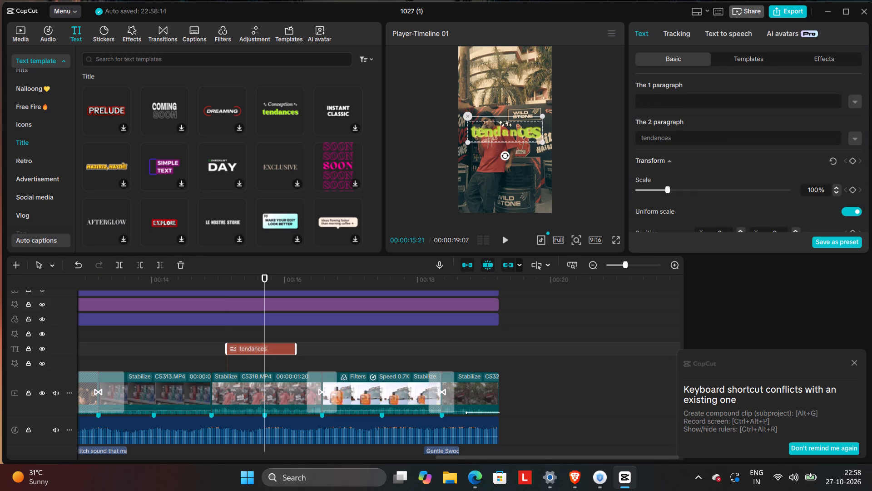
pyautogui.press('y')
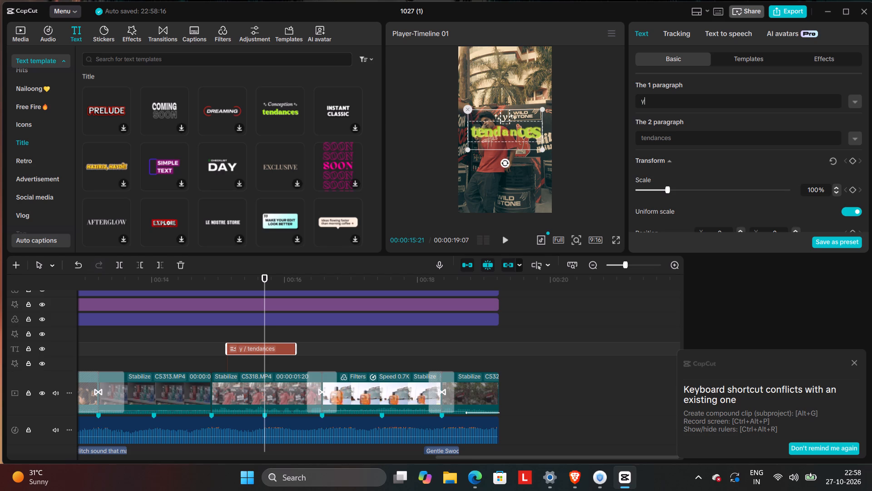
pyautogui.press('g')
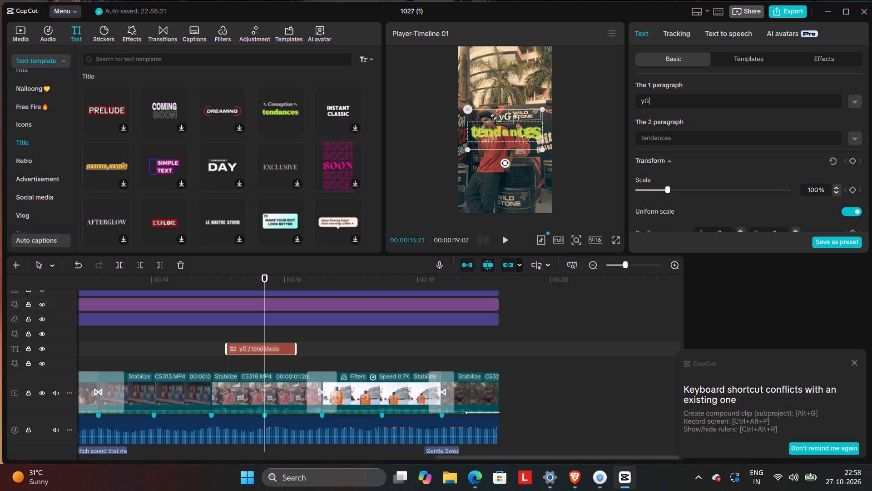
pyautogui.press('BackSpace')
pyautogui.press('BackSpace')
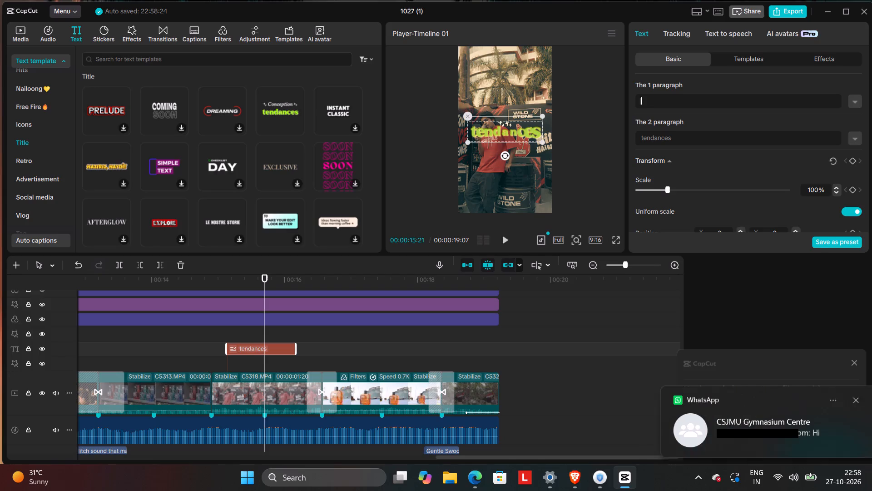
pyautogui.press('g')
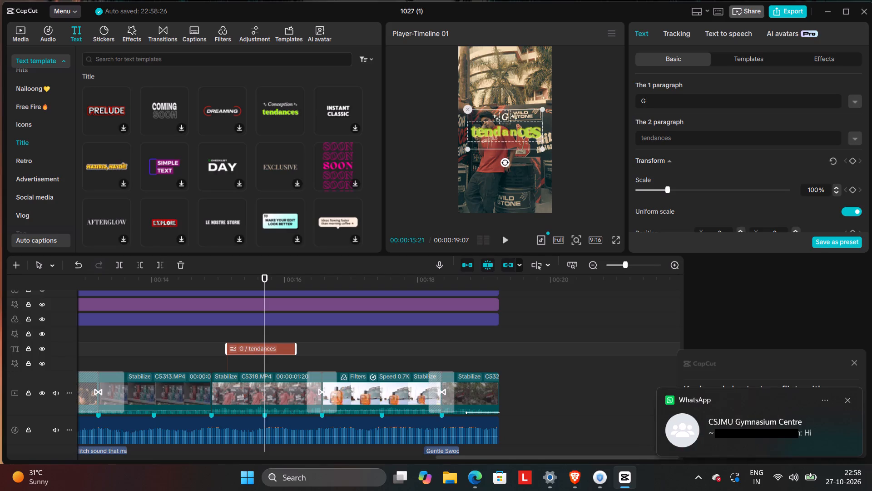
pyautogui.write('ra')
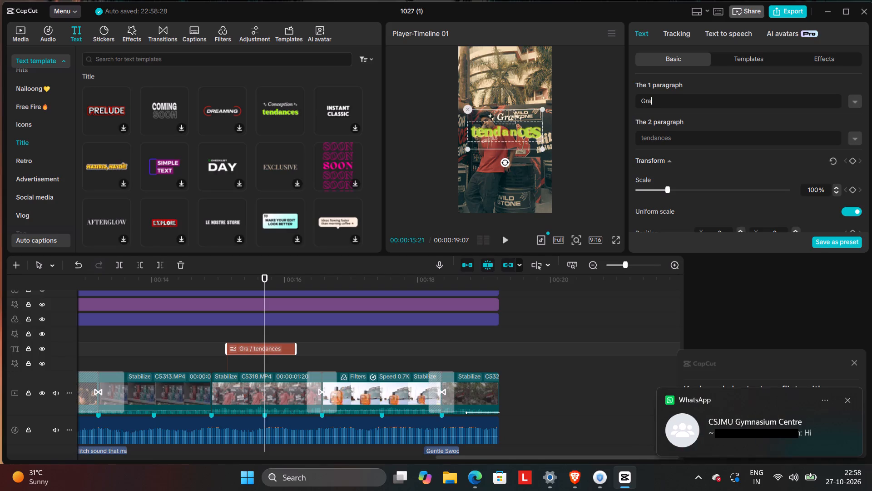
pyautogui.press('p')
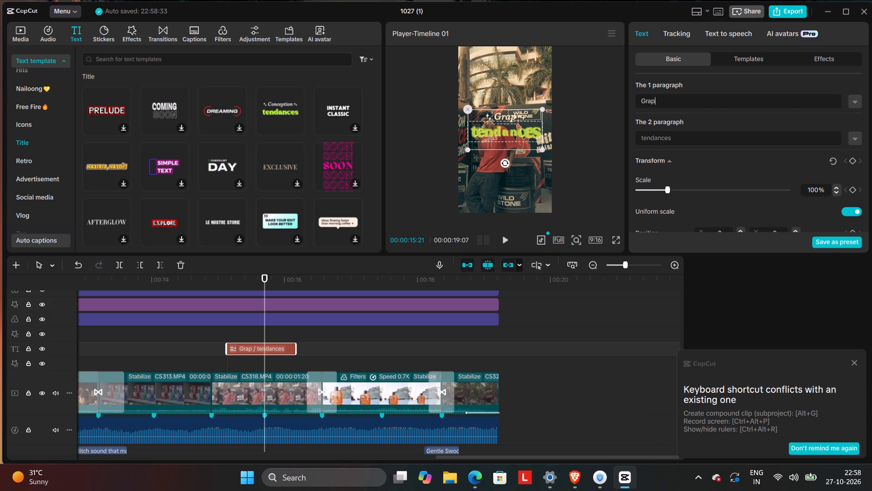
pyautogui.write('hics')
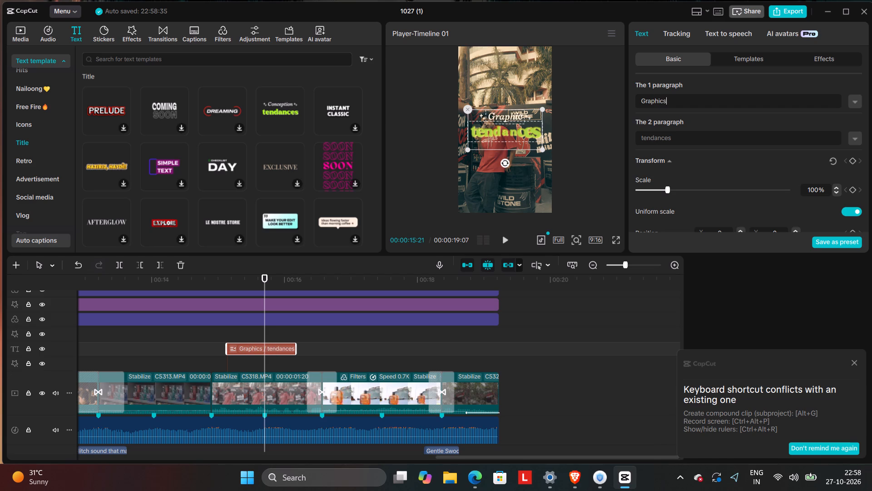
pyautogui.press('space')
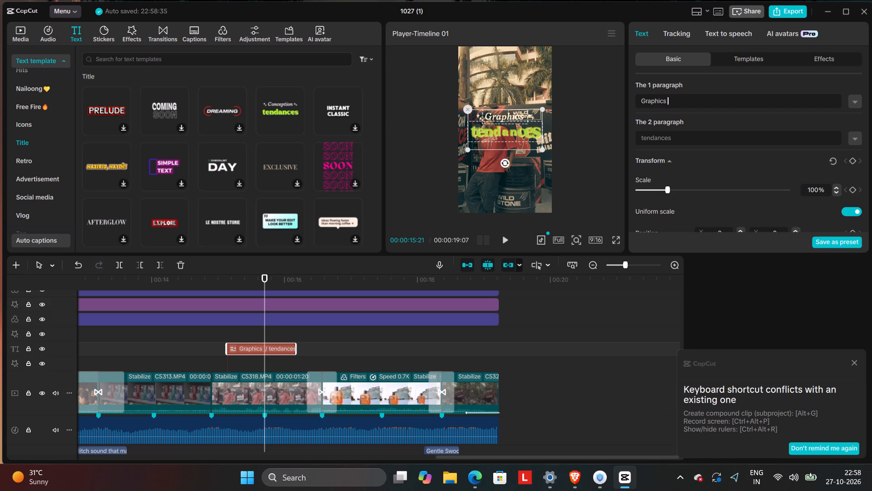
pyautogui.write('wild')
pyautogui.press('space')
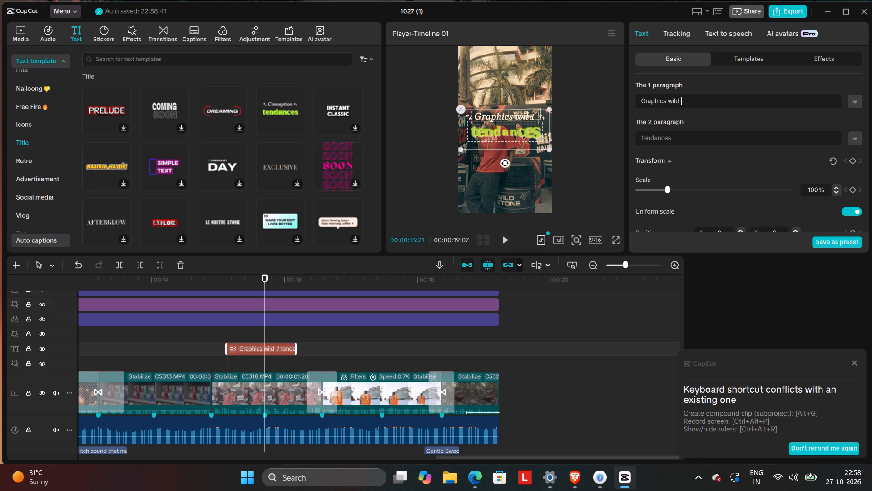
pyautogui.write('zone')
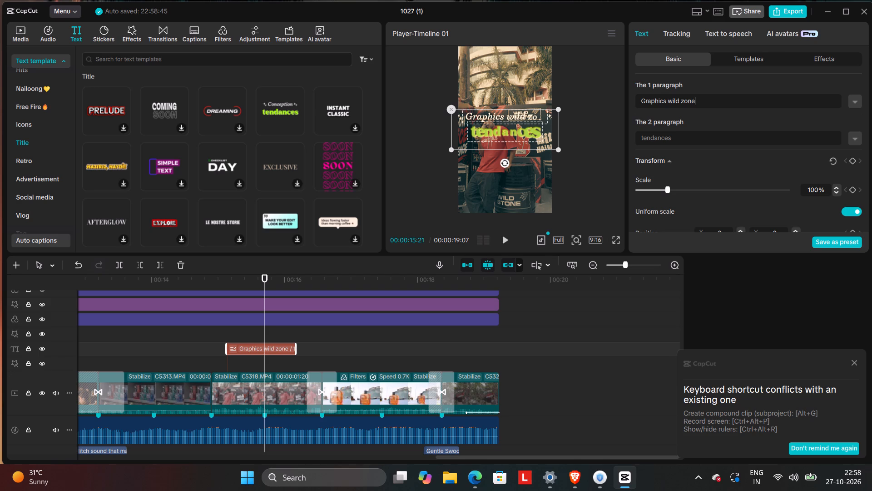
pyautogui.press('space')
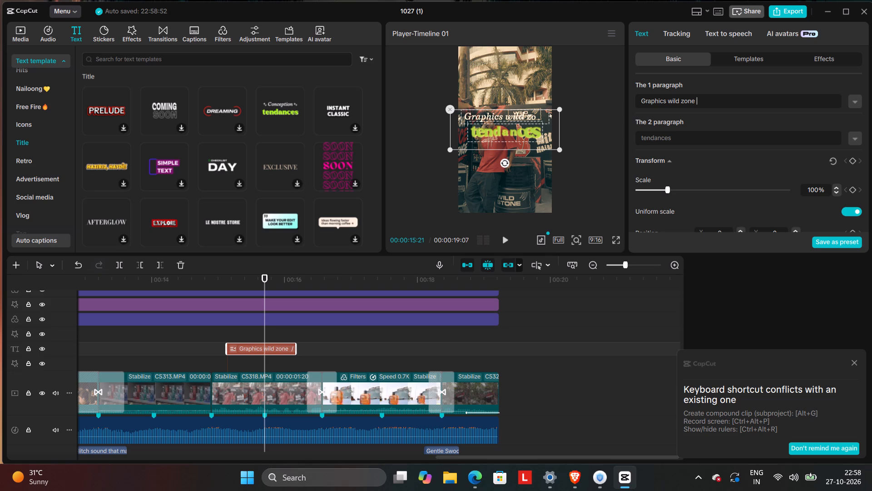
# Add a second line reading "comes to Antaragni 2026 by" to the title's first paragraph.
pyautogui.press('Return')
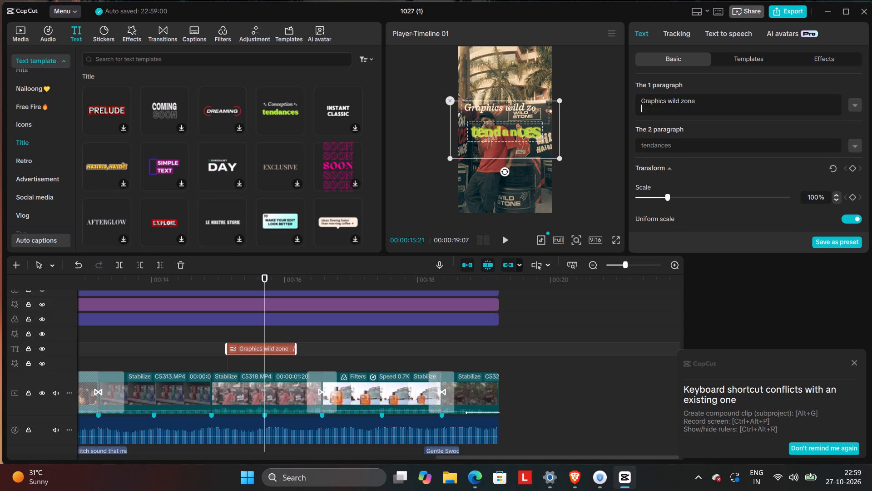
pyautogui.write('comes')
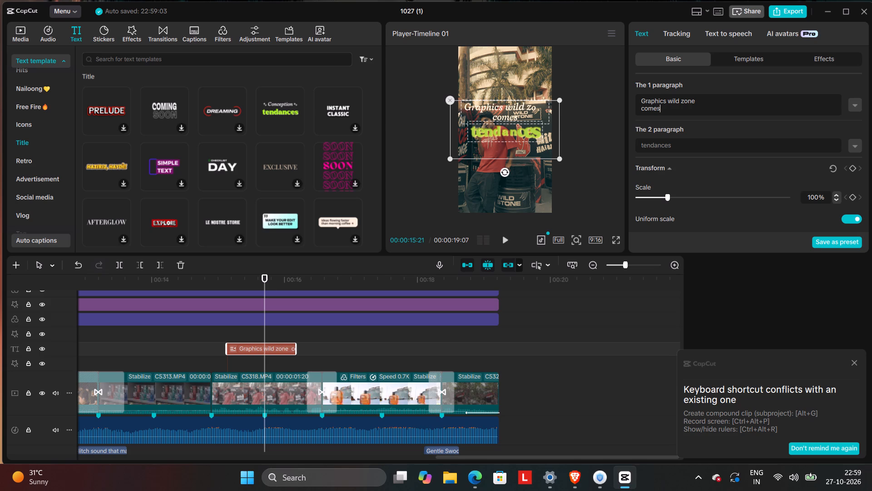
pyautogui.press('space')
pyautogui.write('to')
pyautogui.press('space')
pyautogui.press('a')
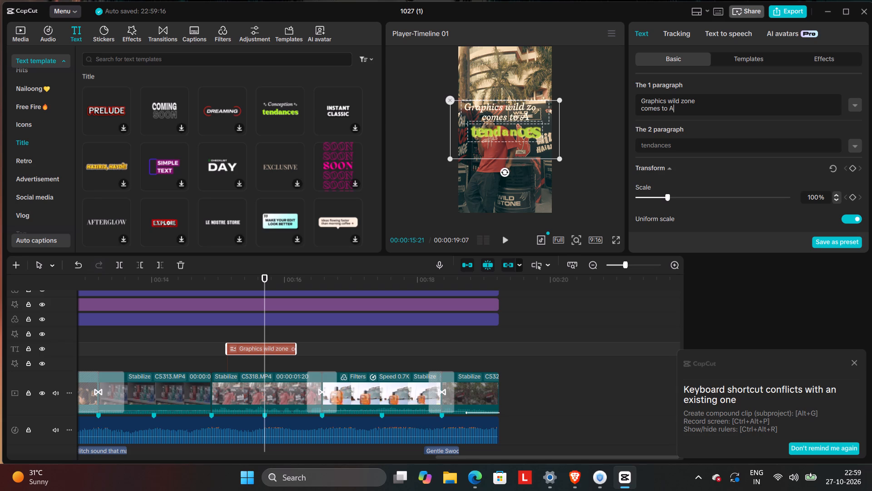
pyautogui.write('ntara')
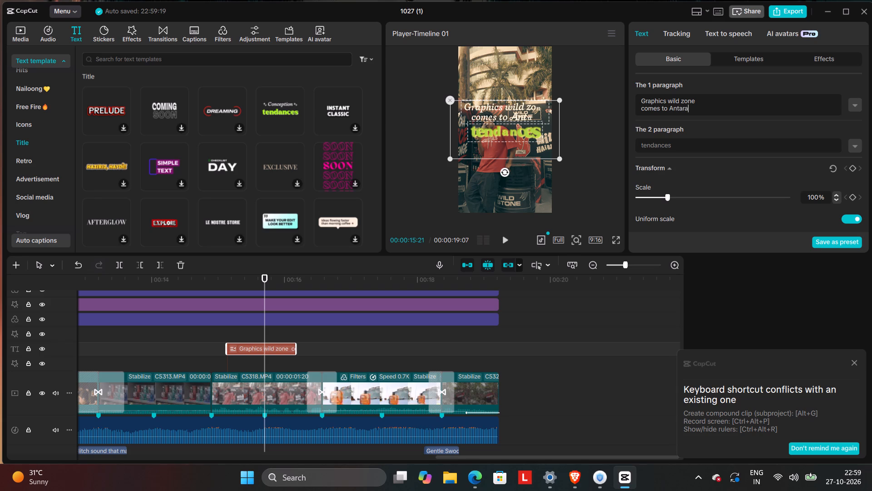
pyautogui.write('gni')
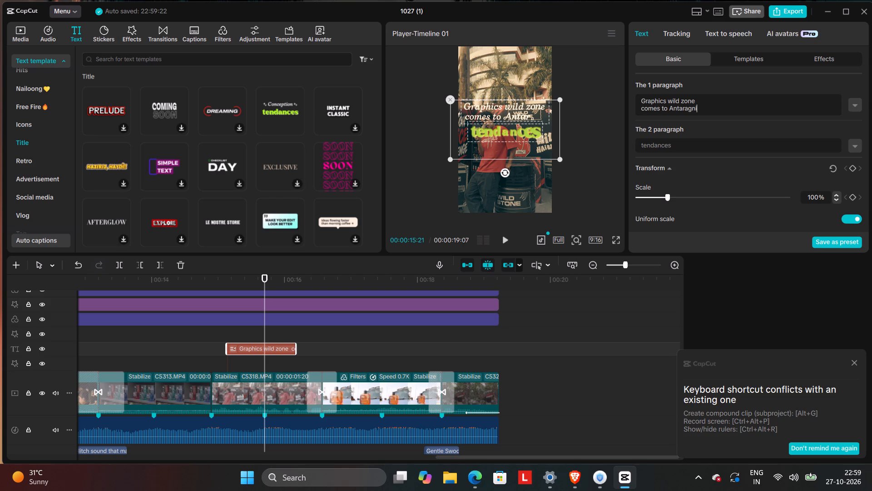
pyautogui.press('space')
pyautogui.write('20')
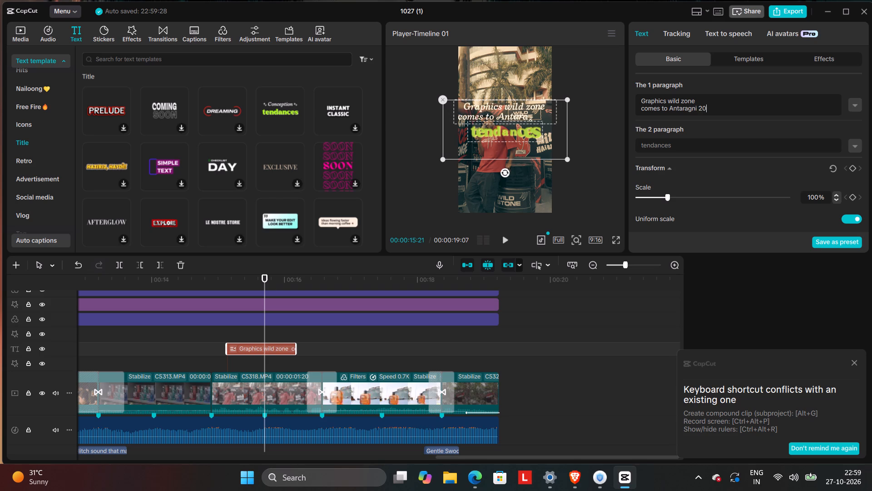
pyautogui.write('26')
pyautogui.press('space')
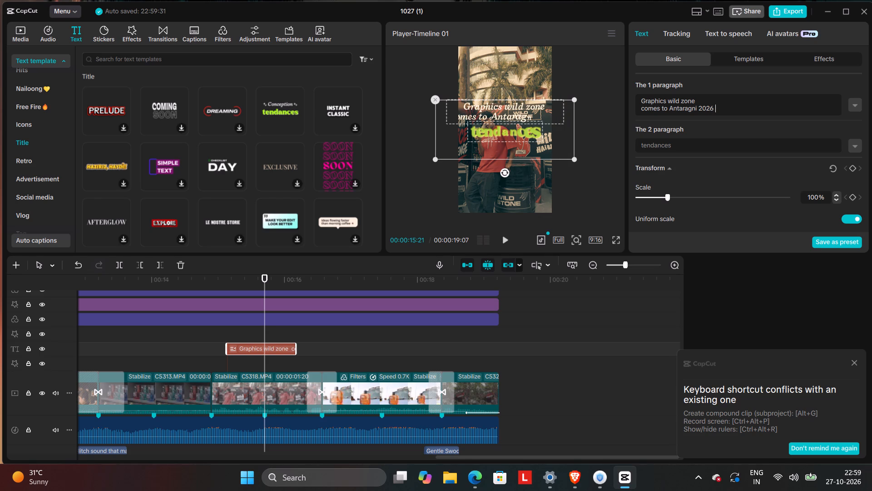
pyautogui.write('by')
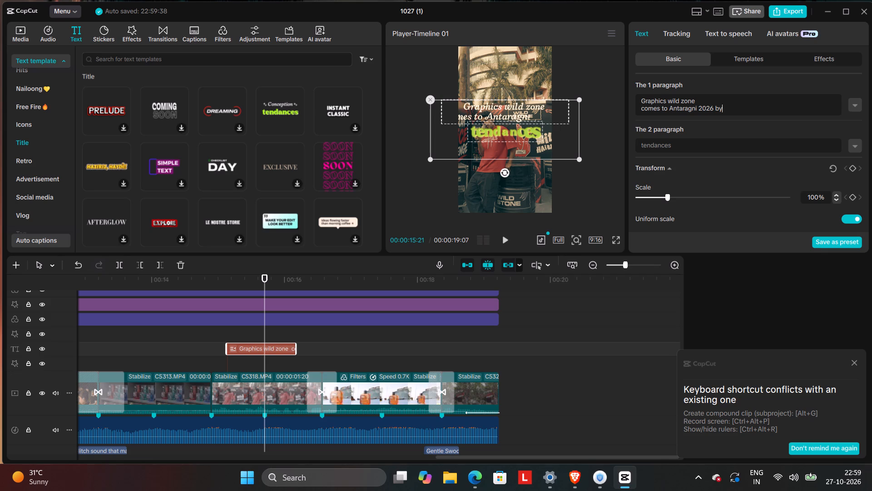
# Replace the title's second paragraph text with "WILD STONE".
pyautogui.click(788, 149)
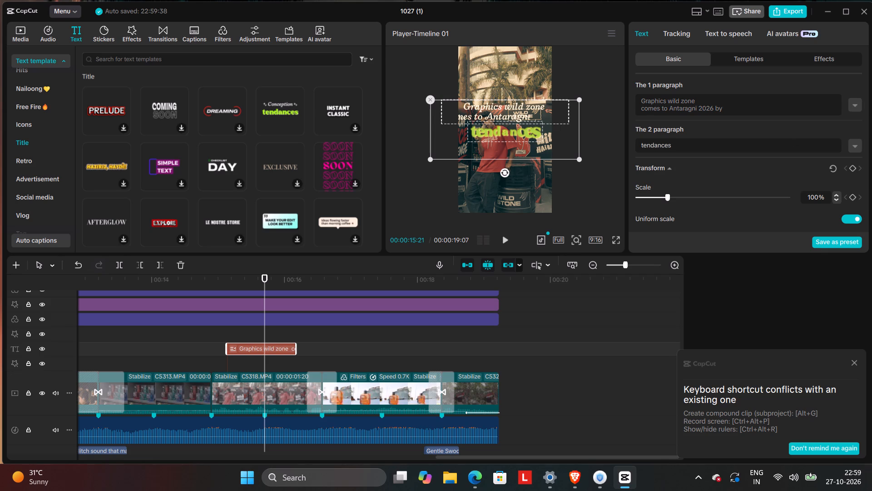
pyautogui.press('BackSpace')
pyautogui.press('BackSpace')
pyautogui.press('BackSpace')
pyautogui.press('BackSpace')
pyautogui.press('BackSpace')
pyautogui.press('BackSpace')
pyautogui.press('BackSpace')
pyautogui.press('BackSpace')
pyautogui.press('BackSpace')
pyautogui.press('BackSpace')
pyautogui.press('BackSpace')
pyautogui.press('BackSpace')
pyautogui.press('BackSpace')
pyautogui.press('BackSpace')
pyautogui.press('BackSpace')
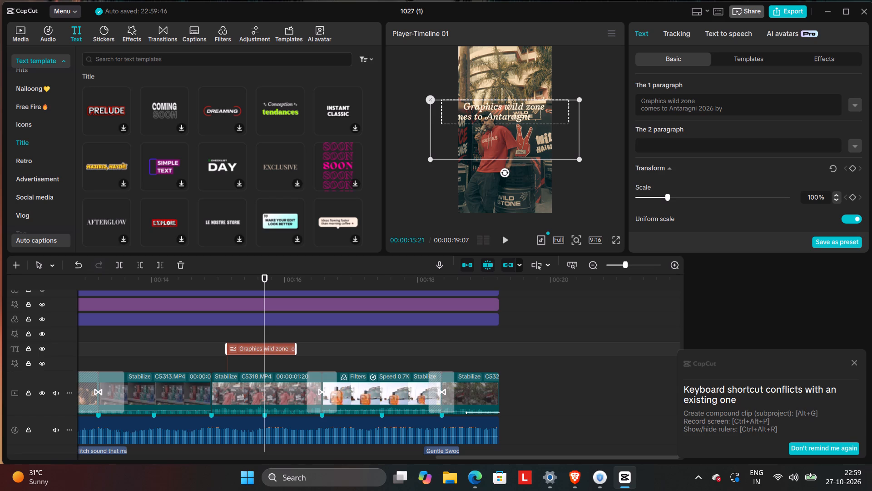
pyautogui.write('WI')
pyautogui.write('LD ST')
pyautogui.write('ONE')
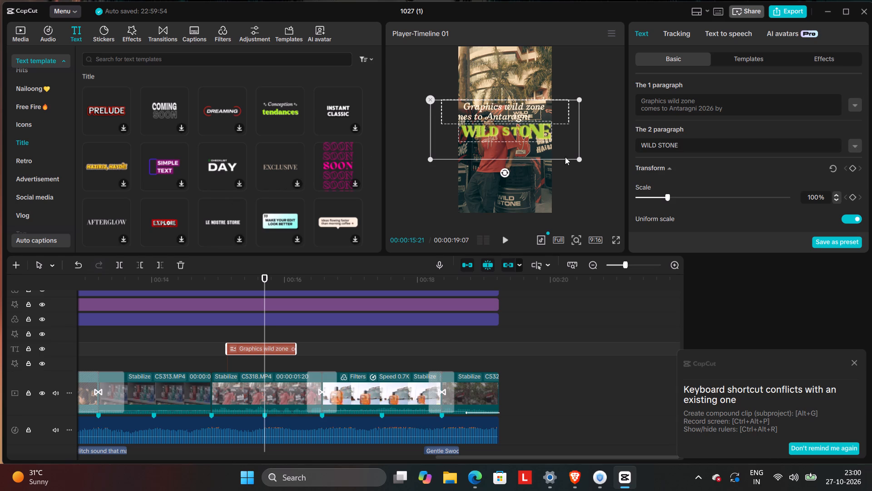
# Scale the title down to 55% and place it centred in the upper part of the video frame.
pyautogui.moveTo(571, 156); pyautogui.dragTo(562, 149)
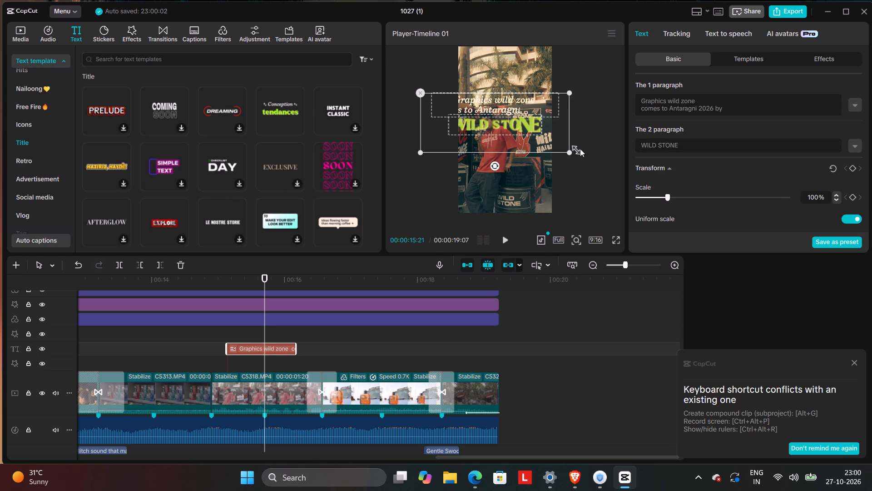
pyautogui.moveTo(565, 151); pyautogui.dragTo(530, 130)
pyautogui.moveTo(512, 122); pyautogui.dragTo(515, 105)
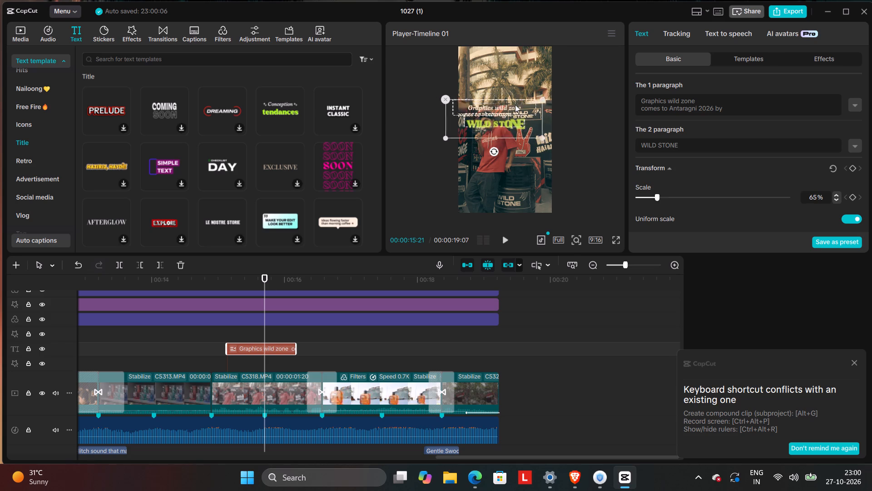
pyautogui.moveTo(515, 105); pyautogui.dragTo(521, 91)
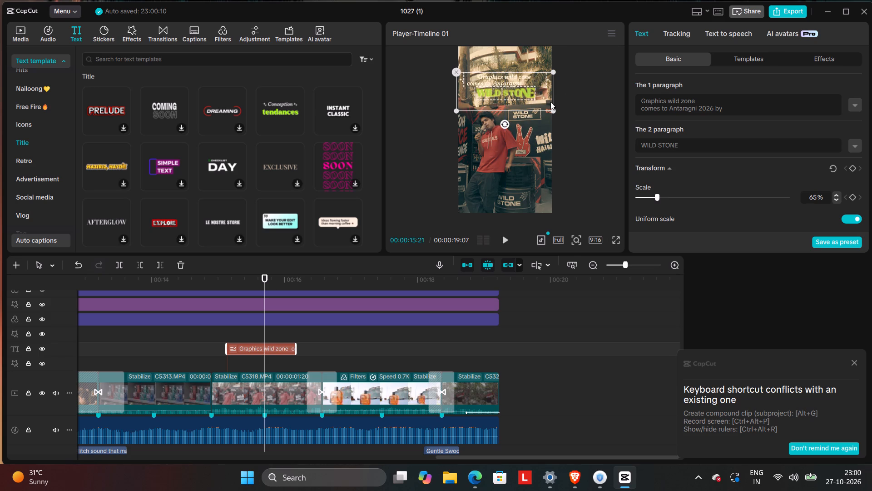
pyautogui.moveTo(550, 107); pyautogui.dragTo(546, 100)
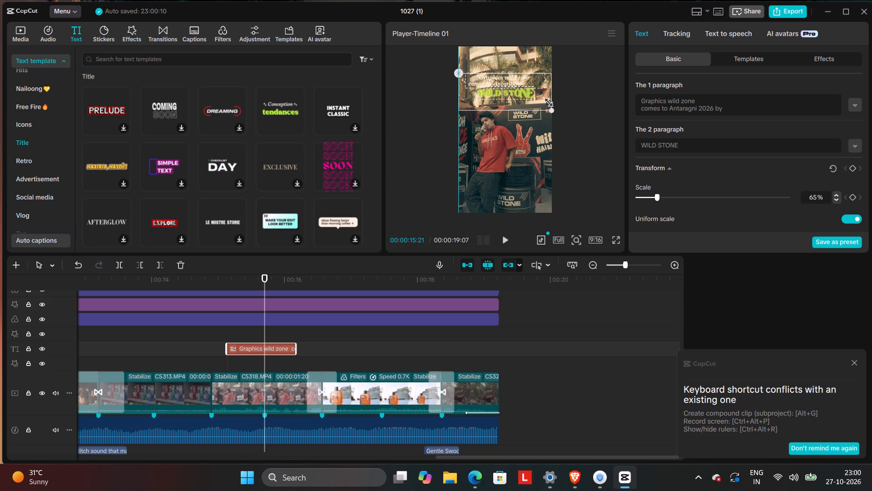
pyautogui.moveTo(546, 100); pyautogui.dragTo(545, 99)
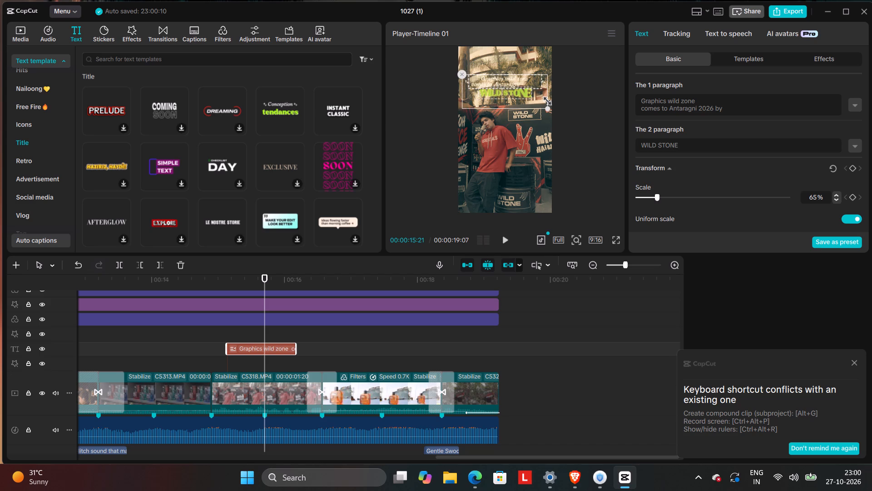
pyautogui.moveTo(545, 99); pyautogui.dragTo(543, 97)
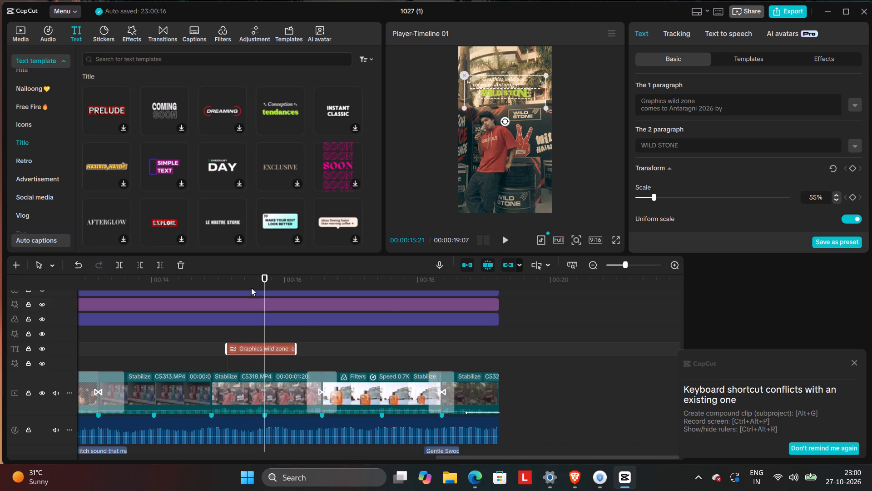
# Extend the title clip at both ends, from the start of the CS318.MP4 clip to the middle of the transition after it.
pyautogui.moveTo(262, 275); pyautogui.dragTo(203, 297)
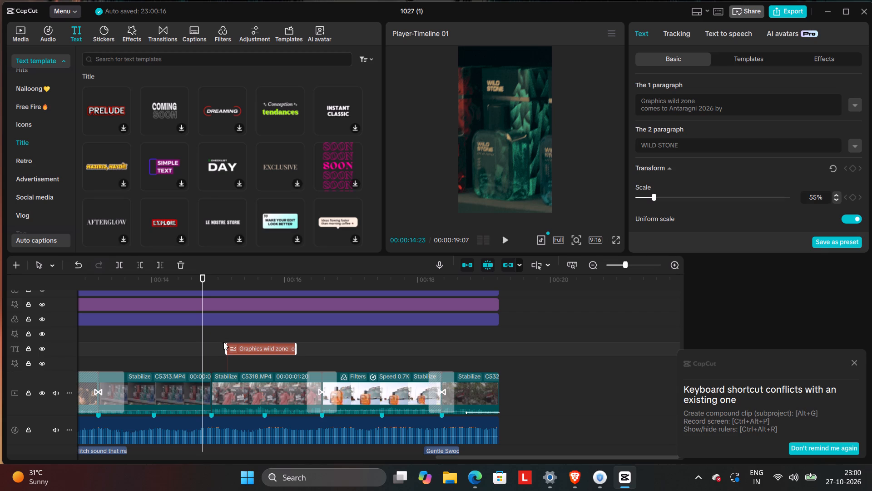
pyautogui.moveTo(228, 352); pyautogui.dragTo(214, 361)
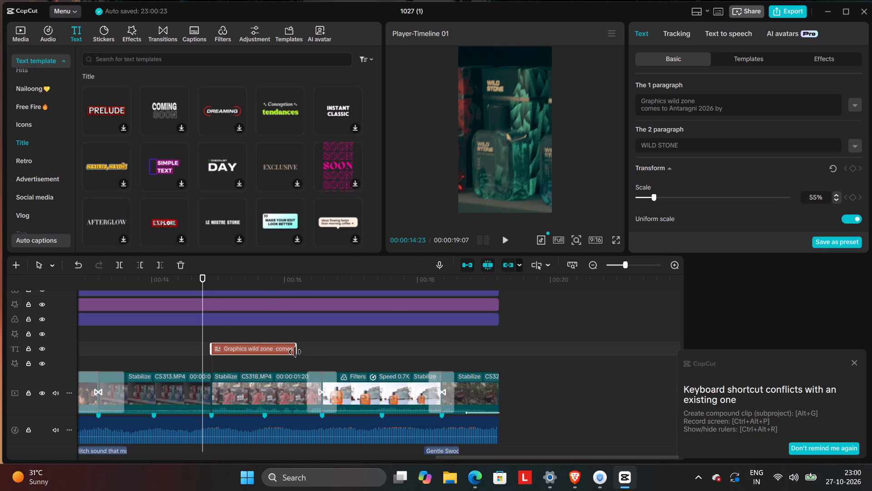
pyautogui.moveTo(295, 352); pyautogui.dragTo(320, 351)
# Play the video from 00:00:14:23 through the end of the title clip to check how the title appears.
pyautogui.click(504, 235)
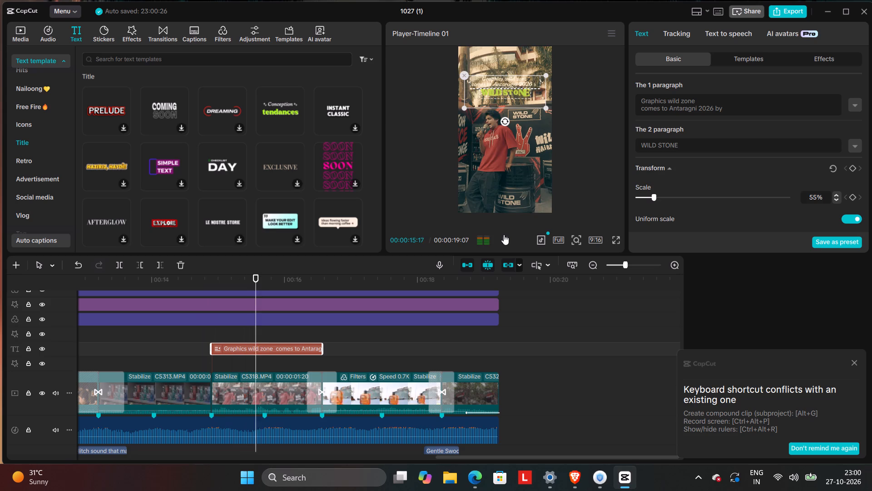
pyautogui.click(504, 235)
pyautogui.click(504, 235)
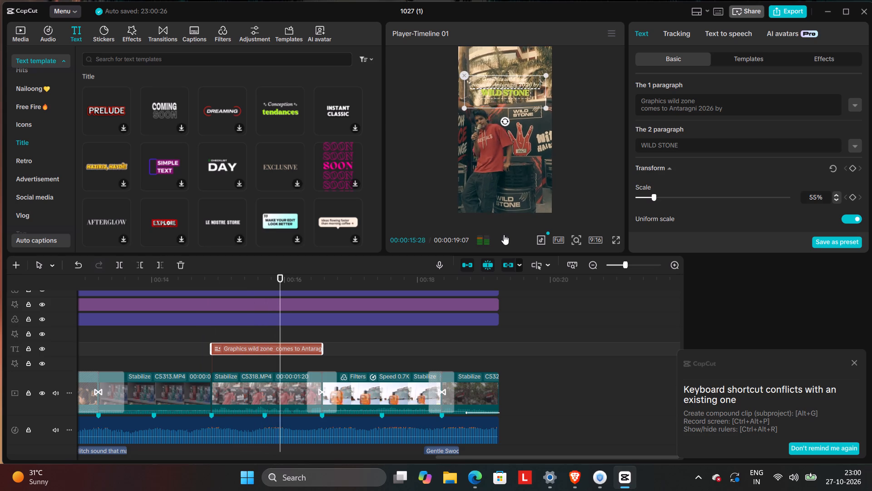
pyautogui.click(504, 235)
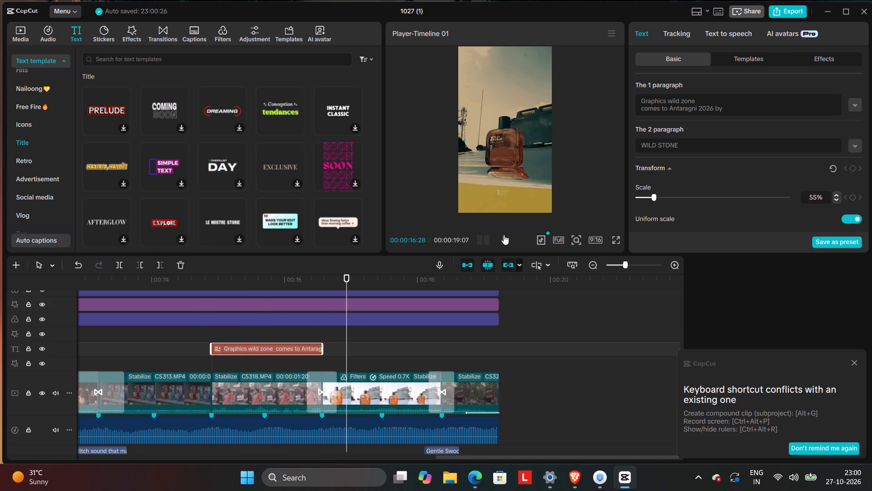
# With the playhead at 00:00:15:05, copy the title's full first paragraph text, "Graphics wild zone comes to Antaragni 2026 by".
pyautogui.click(229, 334)
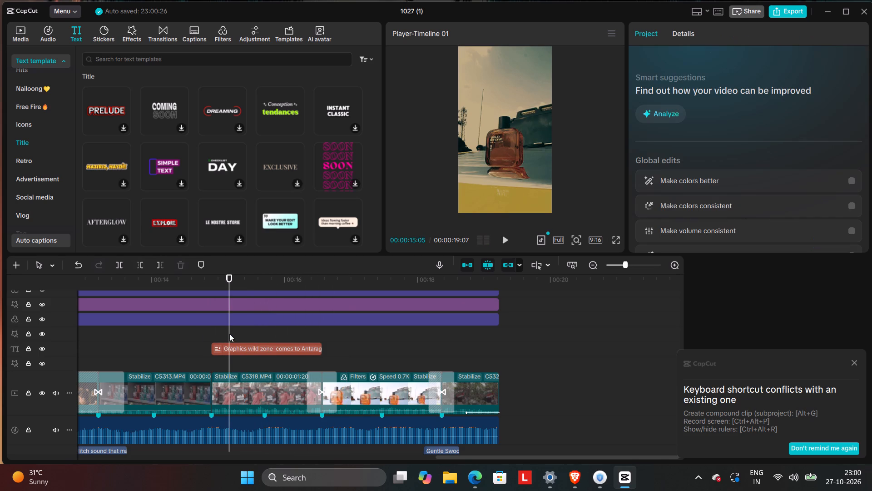
pyautogui.click(229, 334)
pyautogui.click(256, 347)
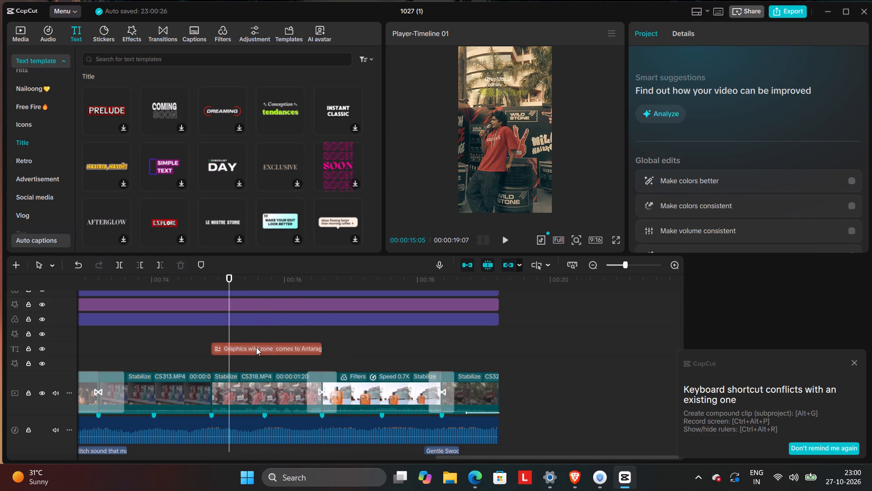
pyautogui.moveTo(643, 102); pyautogui.dragTo(757, 107)
pyautogui.rightClick(757, 107)
pyautogui.click(785, 150)
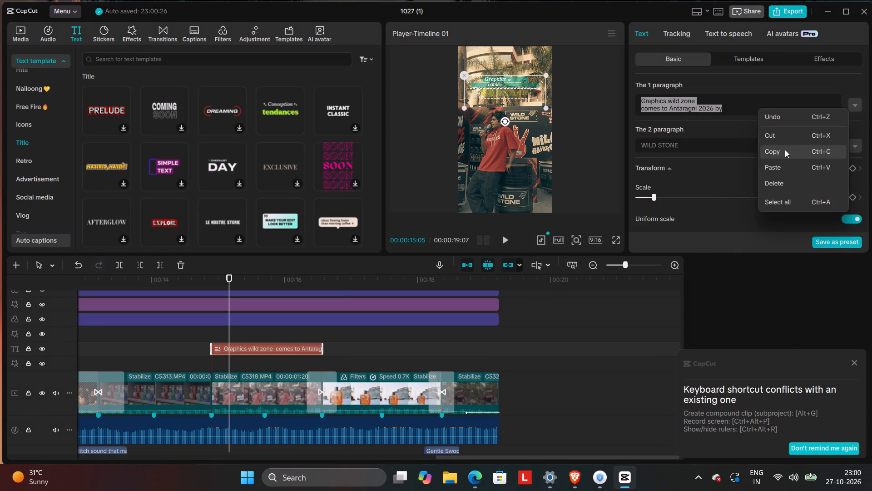
# Delete the "Graphics wild zone" title clip from the timeline.
pyautogui.rightClick(273, 345)
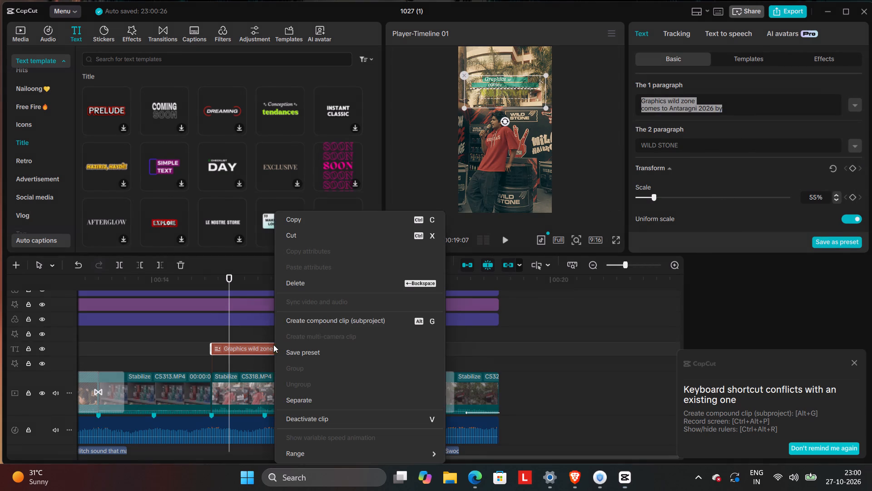
pyautogui.click(296, 287)
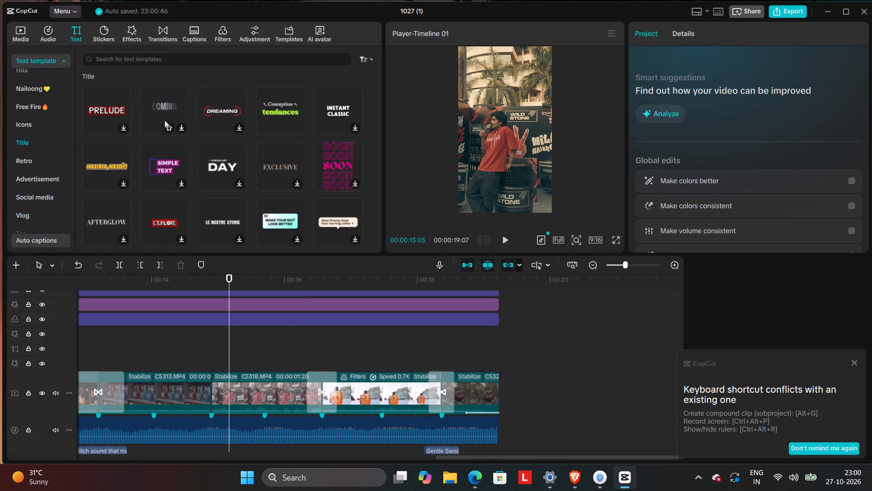
# Browse further through the Title category's text templates for a different title style.
pyautogui.scroll(-3, 167, 124)
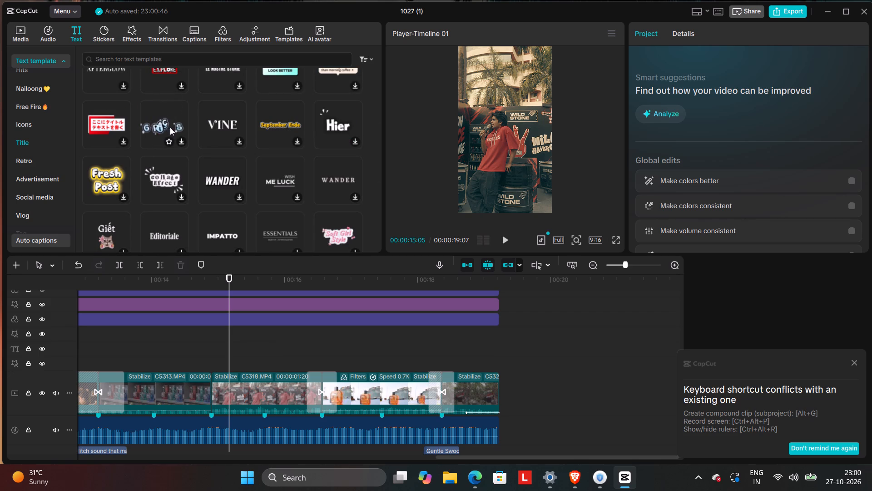
pyautogui.scroll(-1, 170, 127)
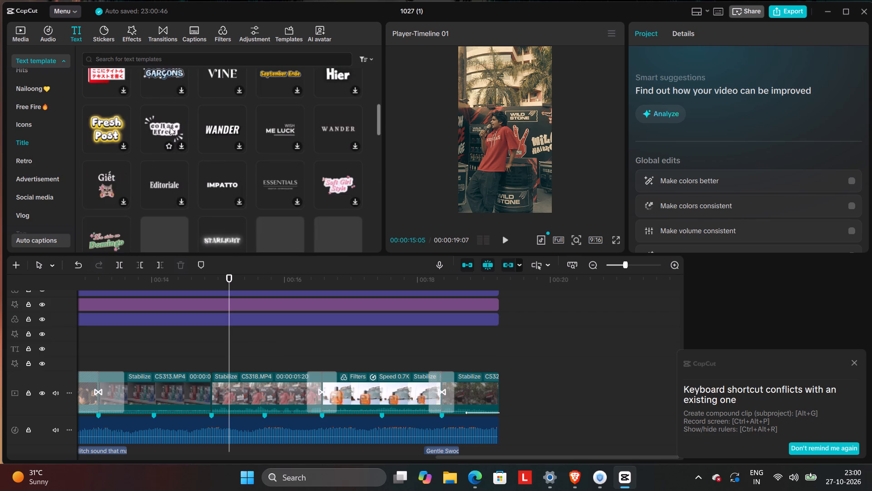
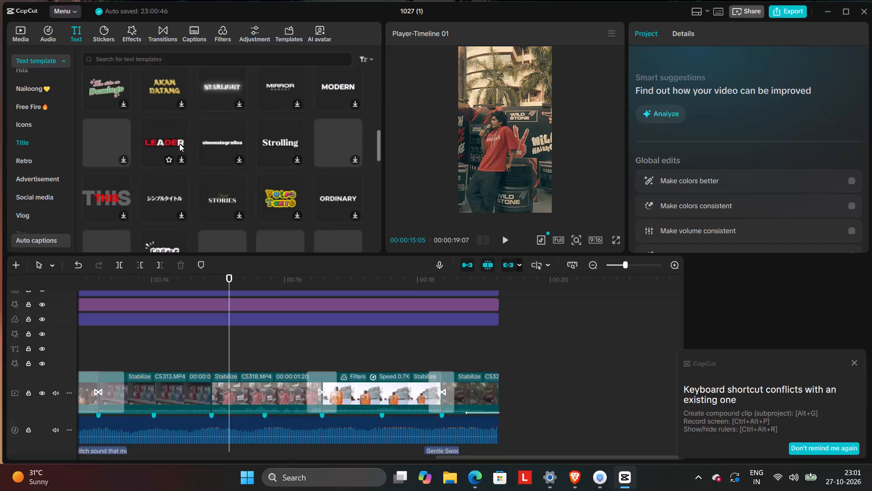
# Choose the "HERE GOES NOTHING" text template from the Title category and add it to the timeline at 00:00:15:05.
pyautogui.scroll(-2, 179, 144)
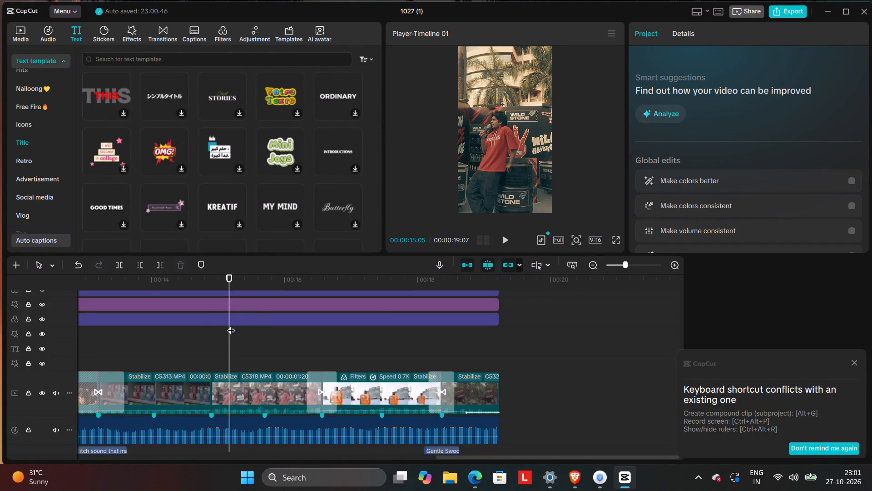
pyautogui.moveTo(231, 325); pyautogui.dragTo(128, 404)
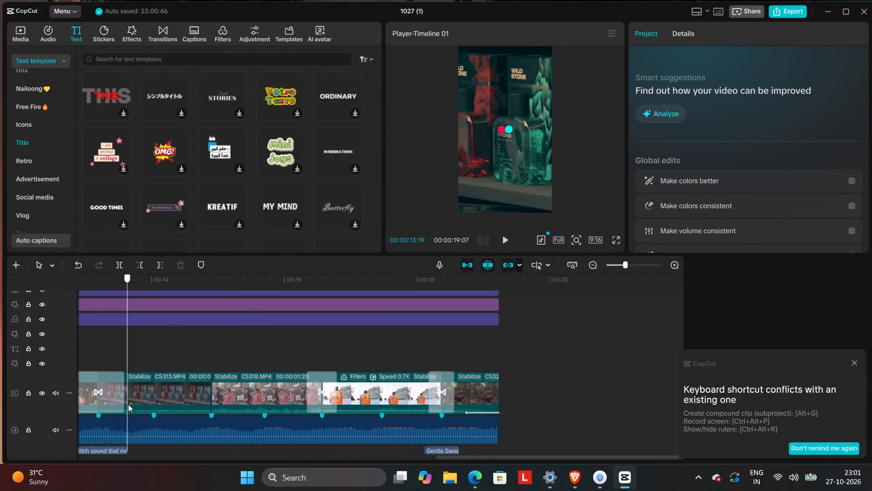
pyautogui.moveTo(128, 404); pyautogui.dragTo(134, 404)
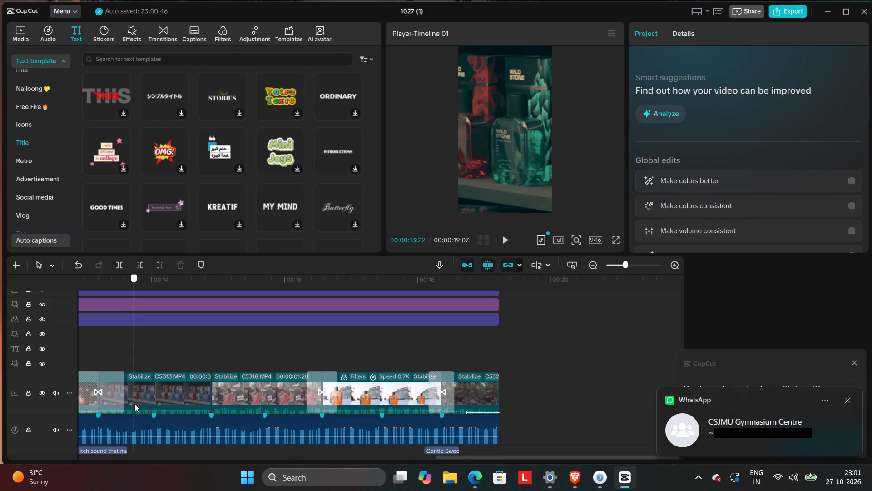
pyautogui.moveTo(134, 404); pyautogui.dragTo(130, 406)
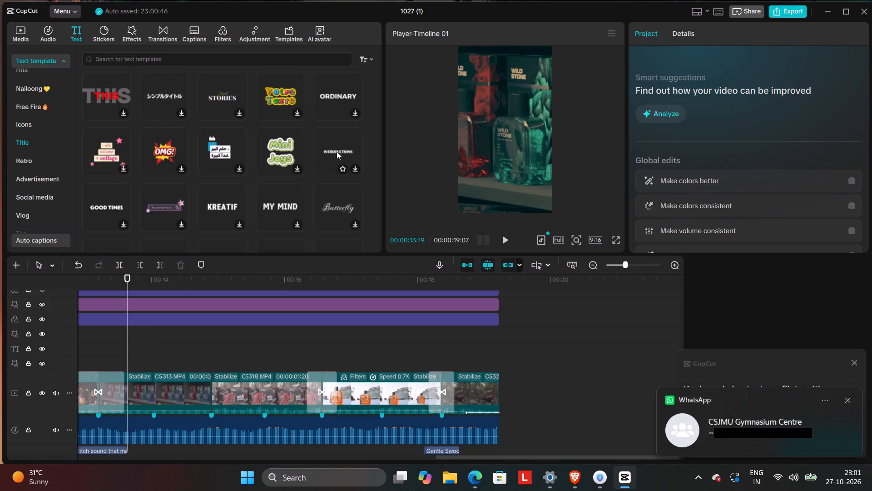
pyautogui.scroll(-2, 337, 151)
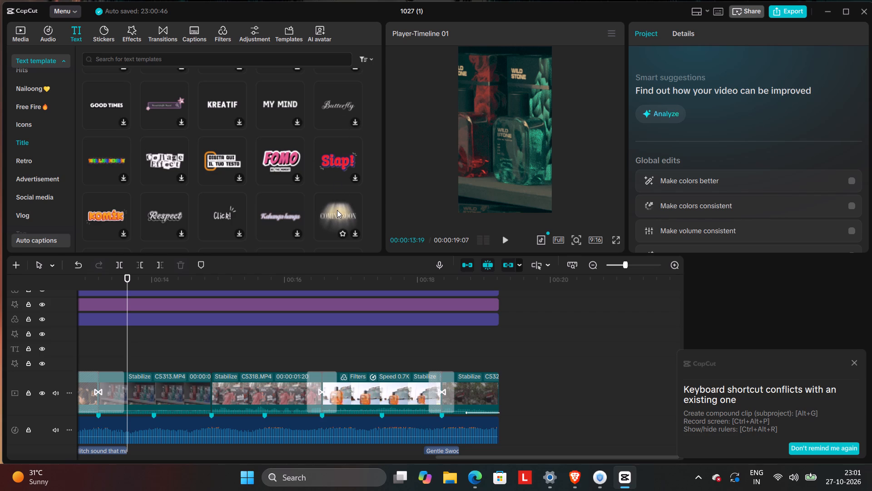
pyautogui.scroll(-3, 337, 210)
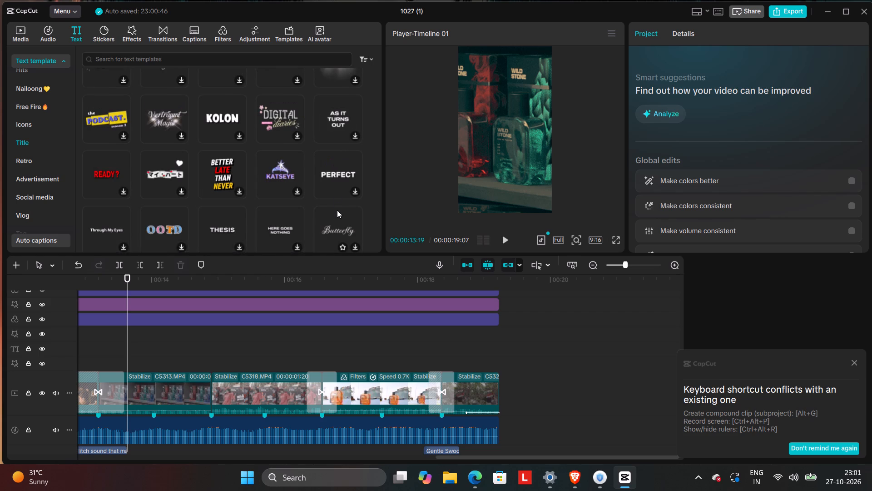
pyautogui.scroll(-1, 337, 210)
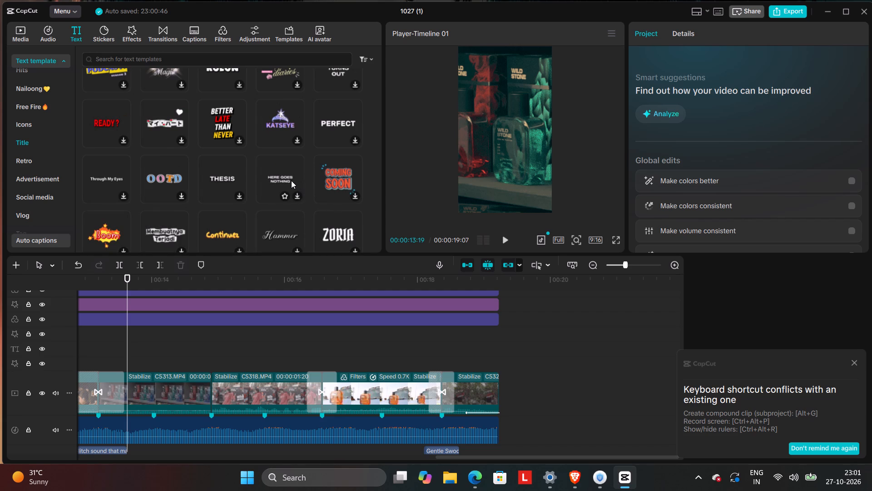
pyautogui.click(291, 180)
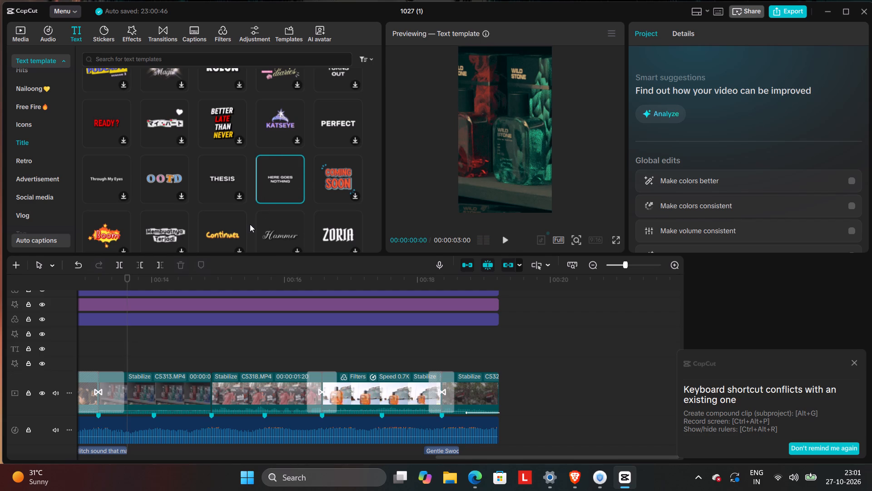
pyautogui.click(214, 343)
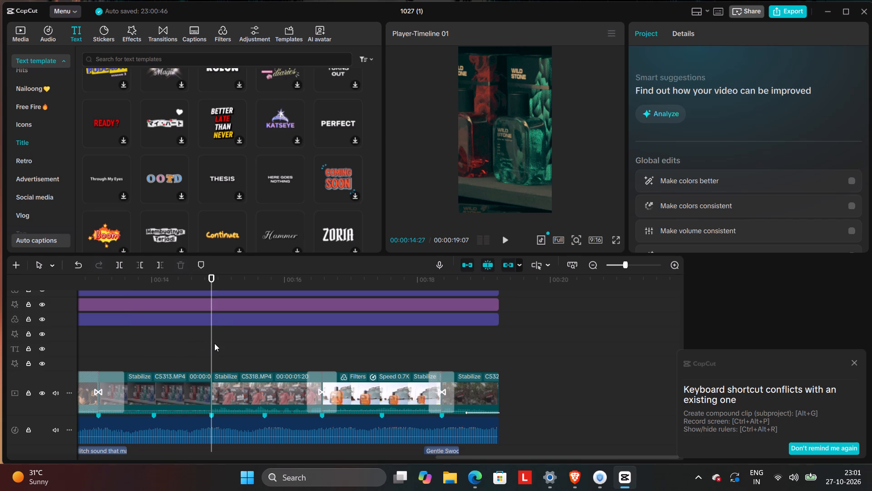
pyautogui.click(229, 344)
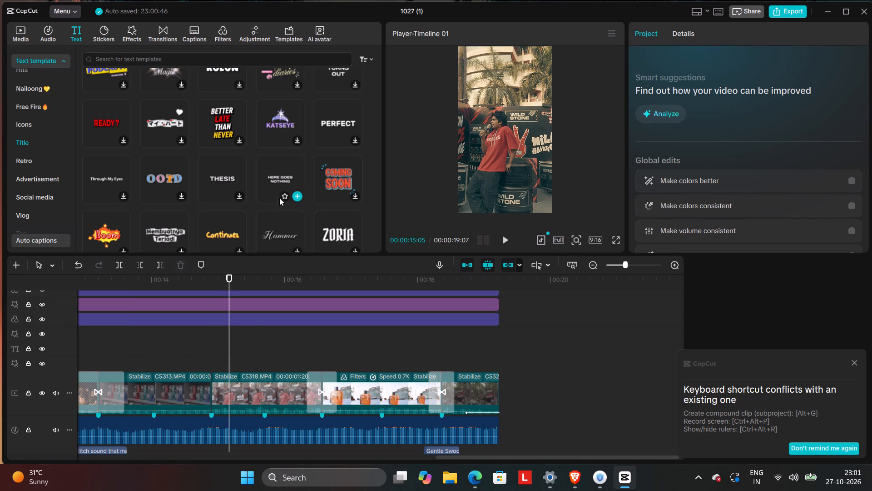
pyautogui.click(280, 186)
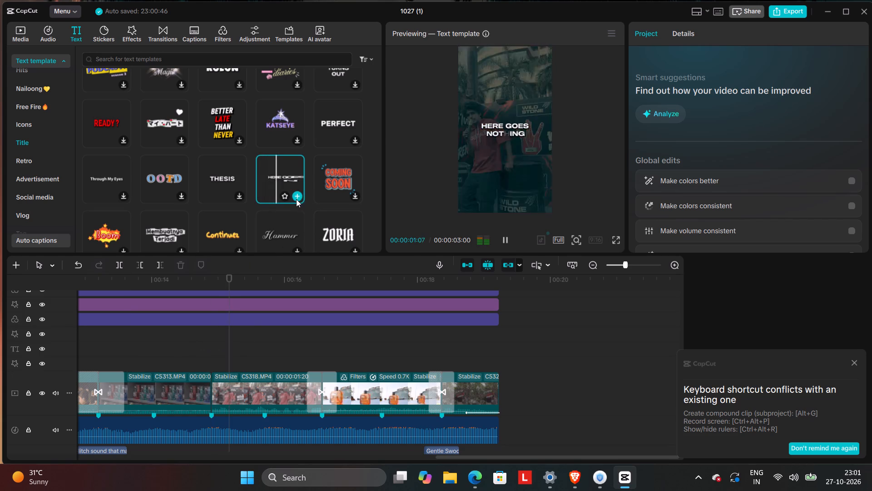
pyautogui.click(296, 199)
# Replace the new title's first paragraph with the copied text "Graphics wild zone comes to Antaragni 2026 by".
pyautogui.click(688, 109)
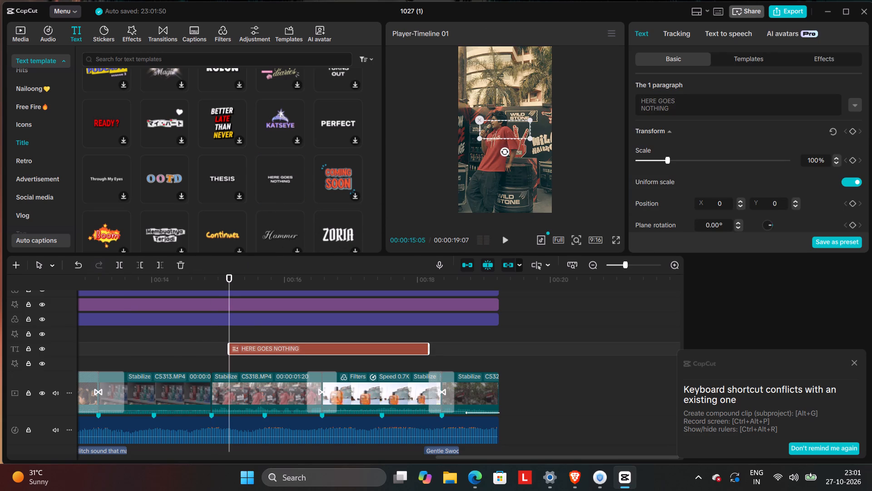
pyautogui.press('BackSpace')
pyautogui.press('BackSpace')
pyautogui.press('BackSpace')
pyautogui.press('BackSpace')
pyautogui.press('BackSpace')
pyautogui.press('BackSpace')
pyautogui.press('BackSpace')
pyautogui.press('BackSpace')
pyautogui.press('BackSpace')
pyautogui.press('BackSpace')
pyautogui.press('BackSpace')
pyautogui.press('BackSpace')
pyautogui.press('BackSpace')
pyautogui.press('BackSpace')
pyautogui.press('BackSpace')
pyautogui.press('BackSpace')
pyautogui.press('BackSpace')
pyautogui.press('BackSpace')
pyautogui.press('BackSpace')
pyautogui.press('BackSpace')
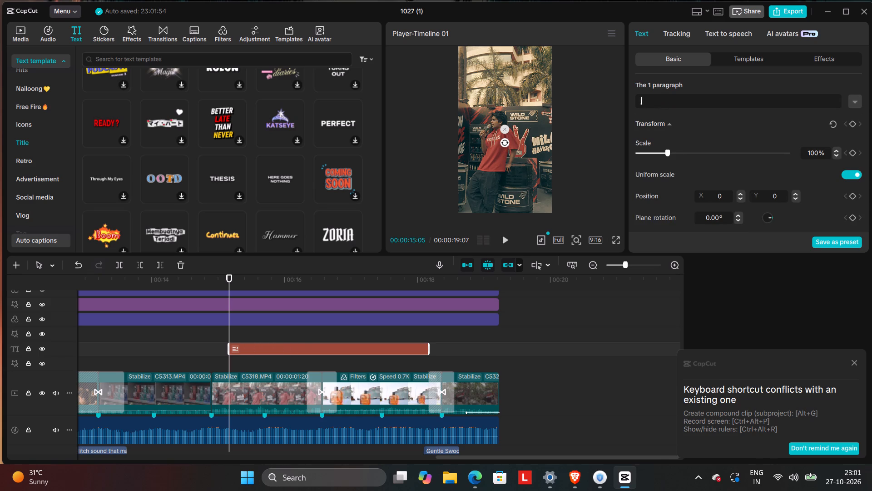
pyautogui.rightClick(688, 109)
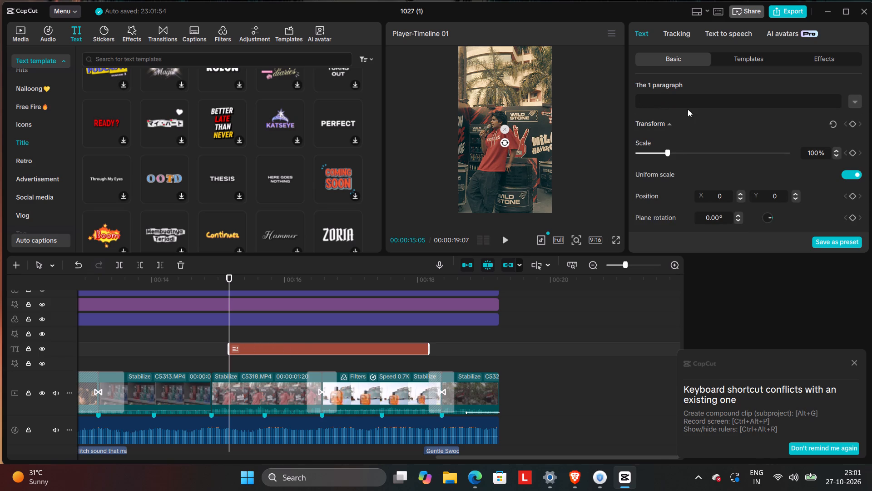
pyautogui.rightClick(690, 100)
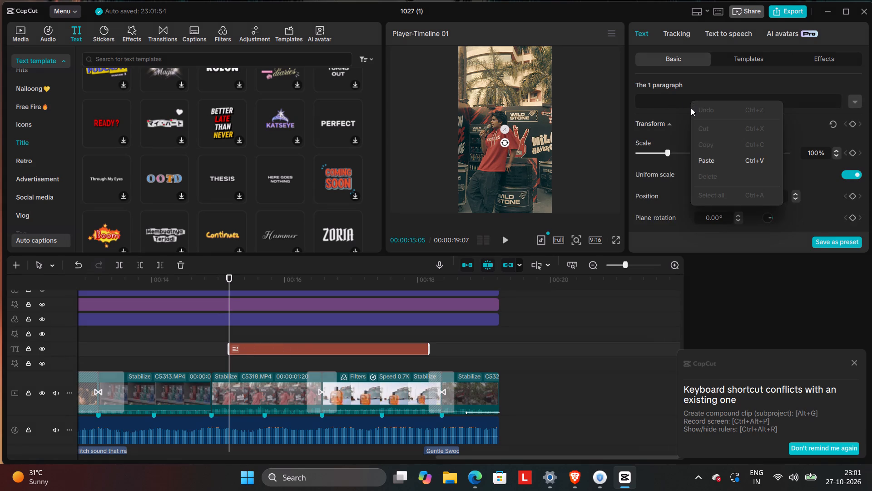
pyautogui.click(707, 156)
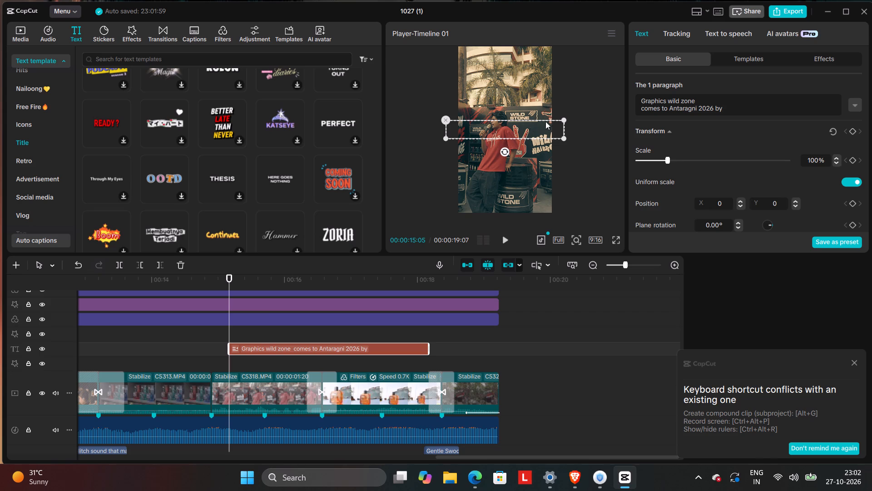
# Move the title clip to start with the CS318.MP4 clip and shorten it to end slightly past that clip.
pyautogui.click(265, 333)
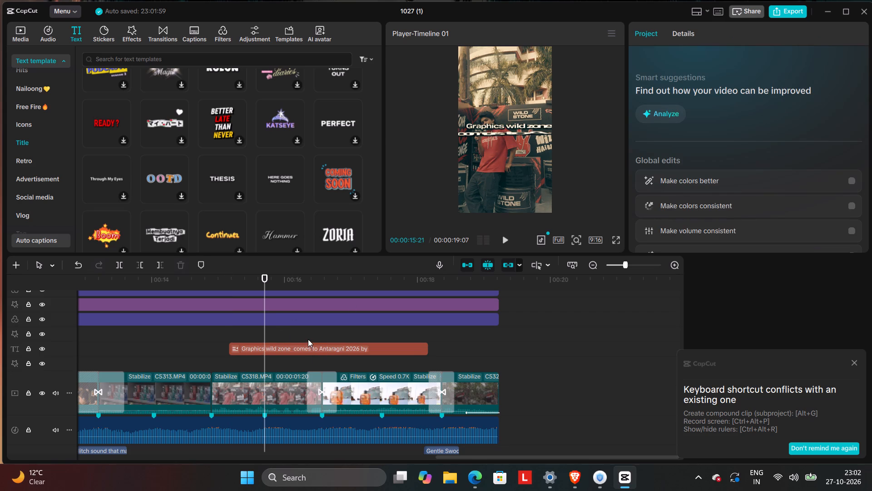
pyautogui.moveTo(308, 348); pyautogui.dragTo(297, 350)
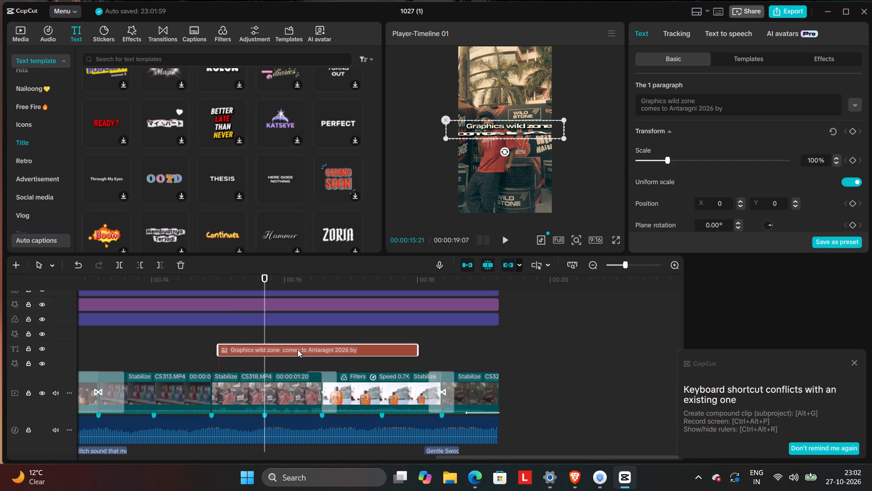
pyautogui.moveTo(297, 350); pyautogui.dragTo(292, 350)
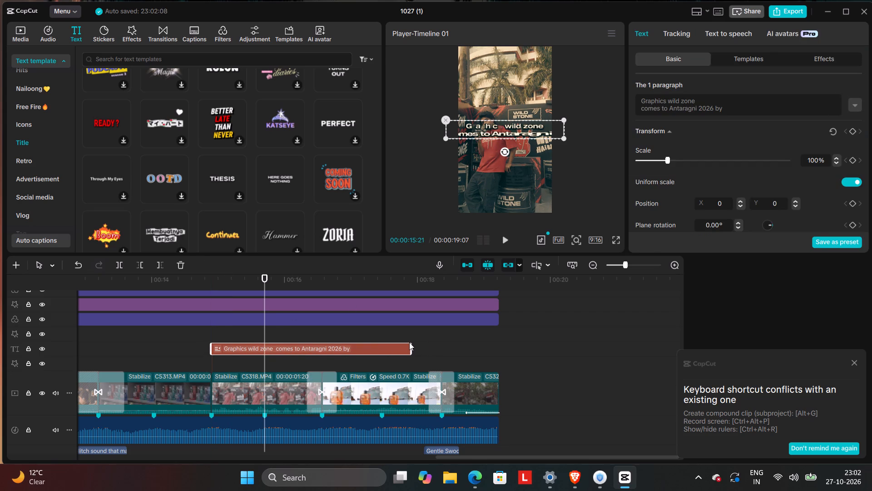
pyautogui.moveTo(411, 346); pyautogui.dragTo(333, 375)
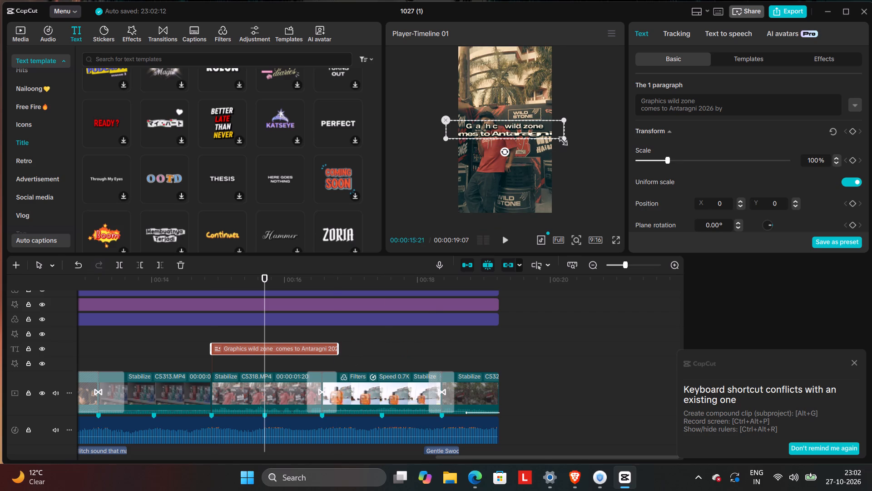
# Shrink the title to 49% scale and raise it in the frame to Y position 997.
pyautogui.moveTo(560, 139); pyautogui.dragTo(489, 154)
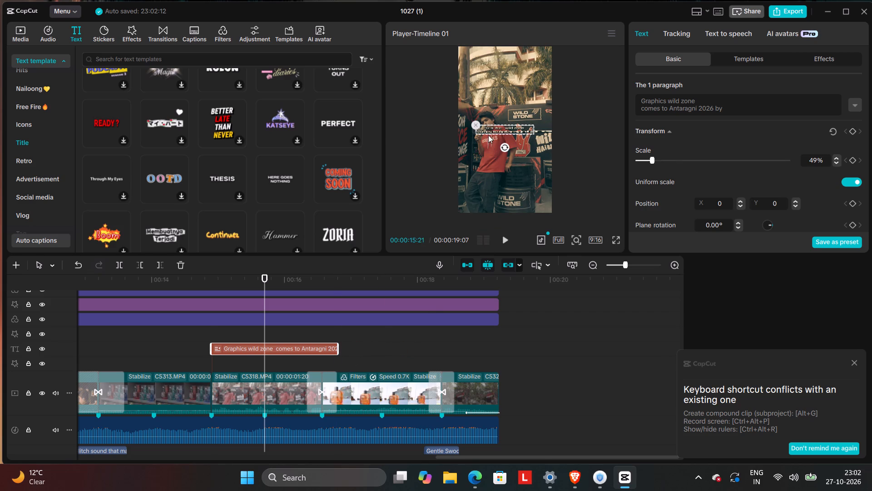
pyautogui.moveTo(499, 126); pyautogui.dragTo(500, 83)
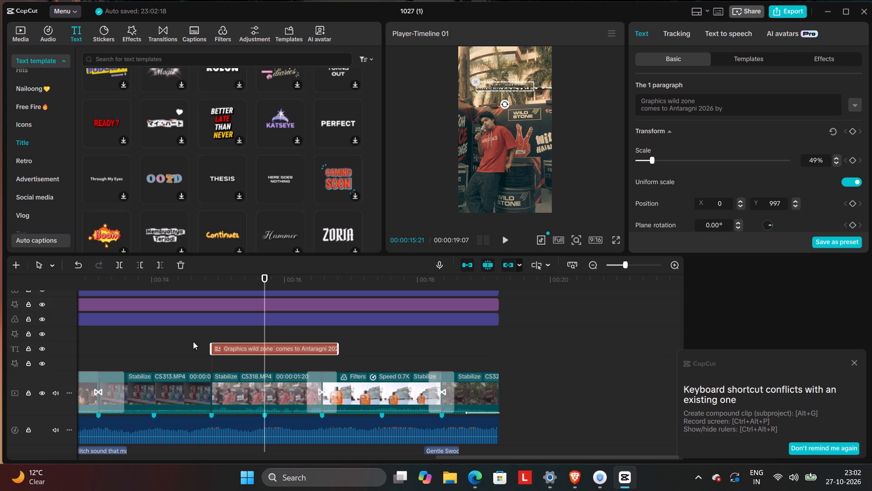
# Trim the end of the title clip to about 00:00:16:17, in line with the end of CS318.MP4.
pyautogui.click(193, 341)
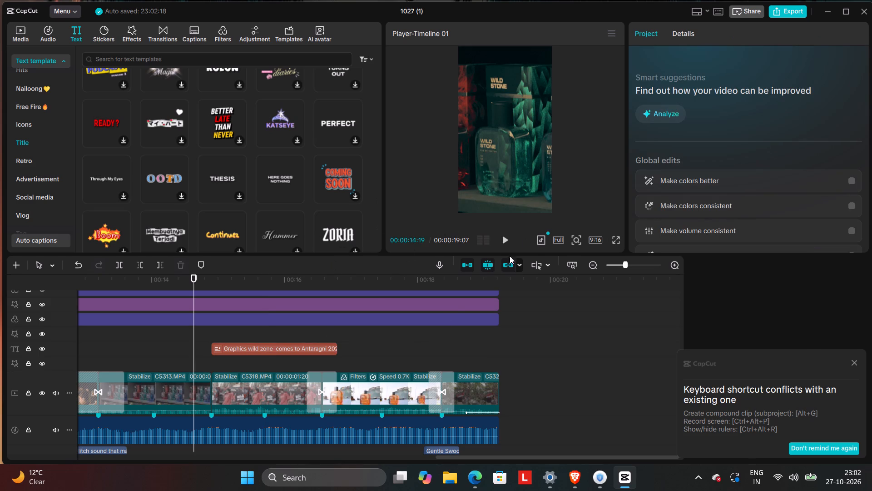
pyautogui.click(306, 347)
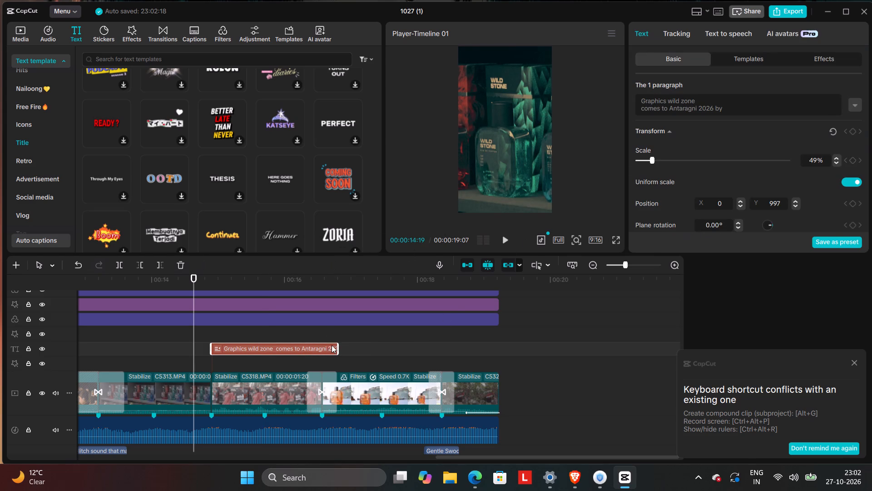
pyautogui.click(333, 345)
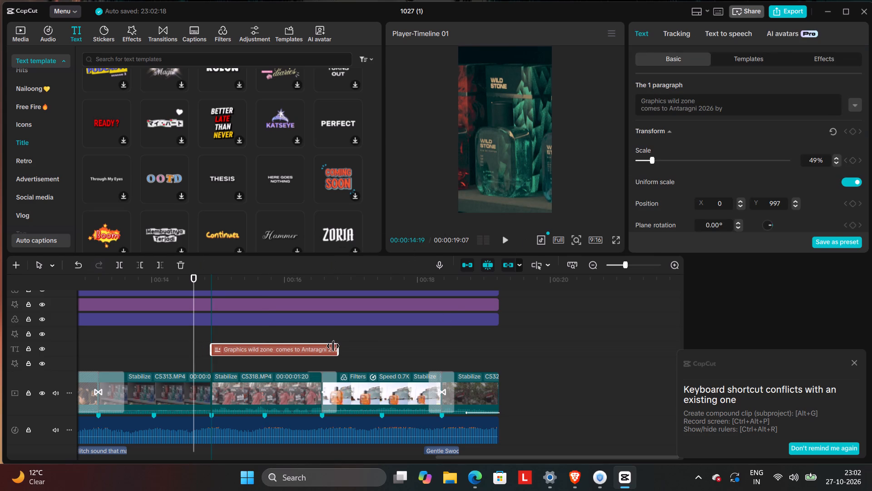
pyautogui.moveTo(339, 346); pyautogui.dragTo(325, 355)
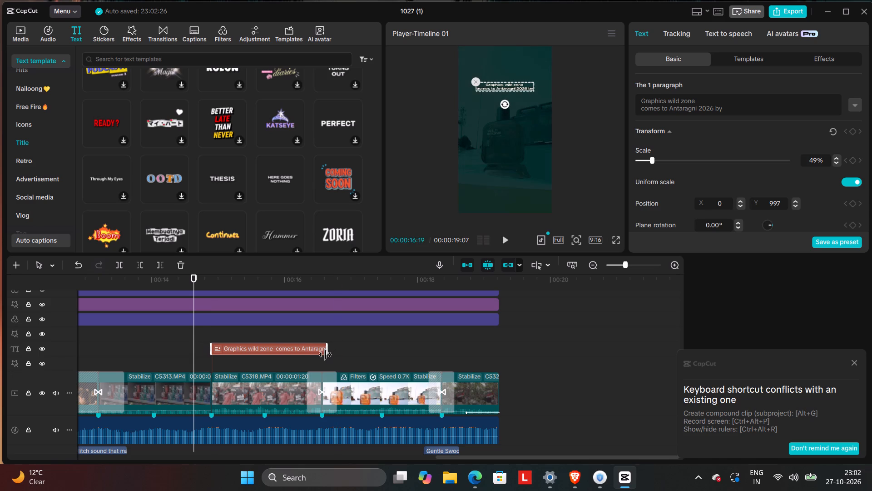
pyautogui.moveTo(325, 355); pyautogui.dragTo(322, 360)
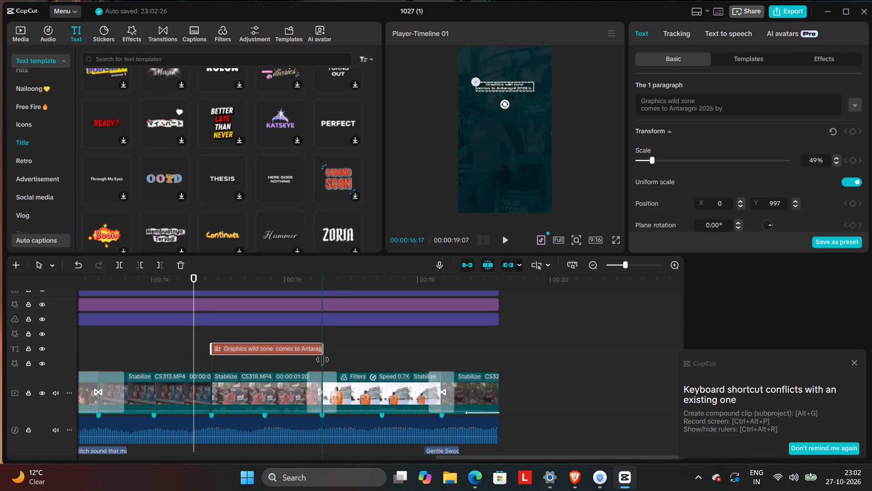
pyautogui.moveTo(322, 360); pyautogui.dragTo(320, 363)
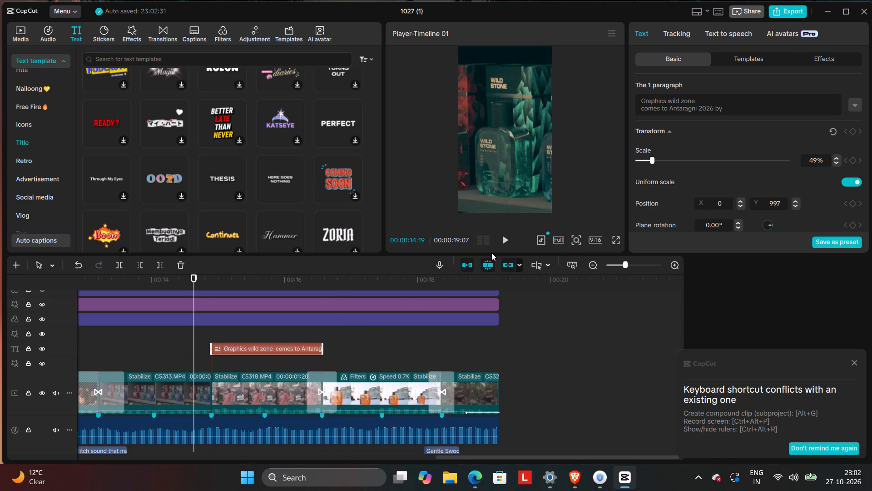
# Play the video from 00:00:14:19 to past the end of the title clip to check how the title appears.
pyautogui.click(507, 241)
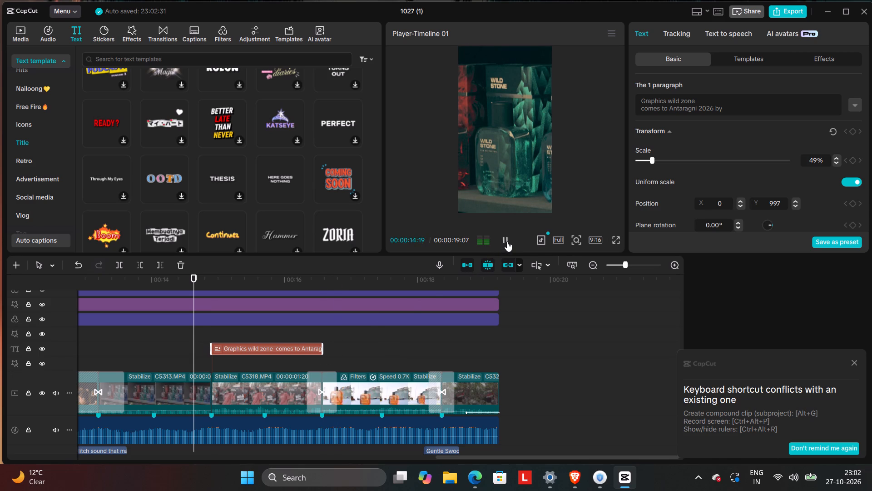
pyautogui.click(507, 241)
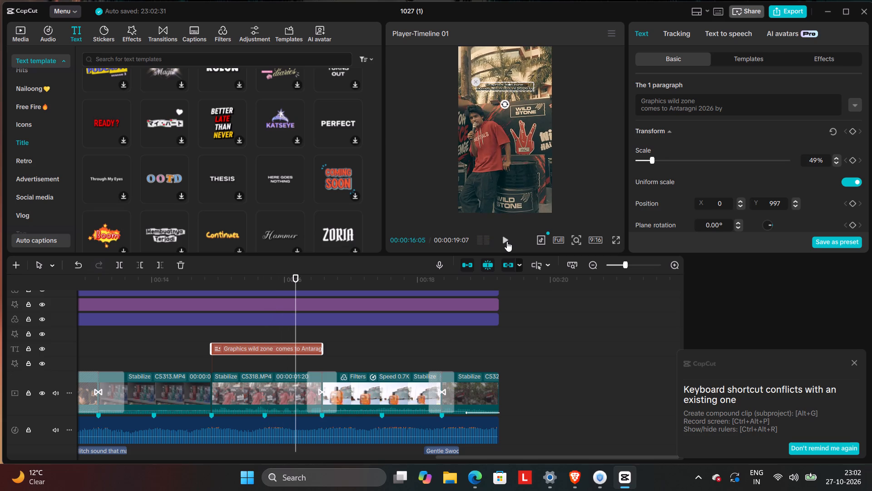
pyautogui.click(507, 241)
pyautogui.click(507, 241)
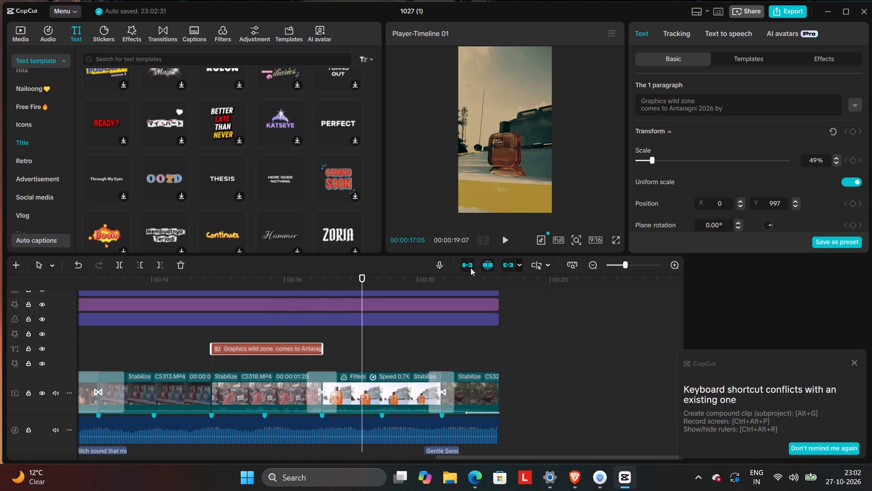
# With the playhead at 00:00:16:07, select the title clip and enlarge it to 64% scale.
pyautogui.click(300, 331)
pyautogui.click(302, 347)
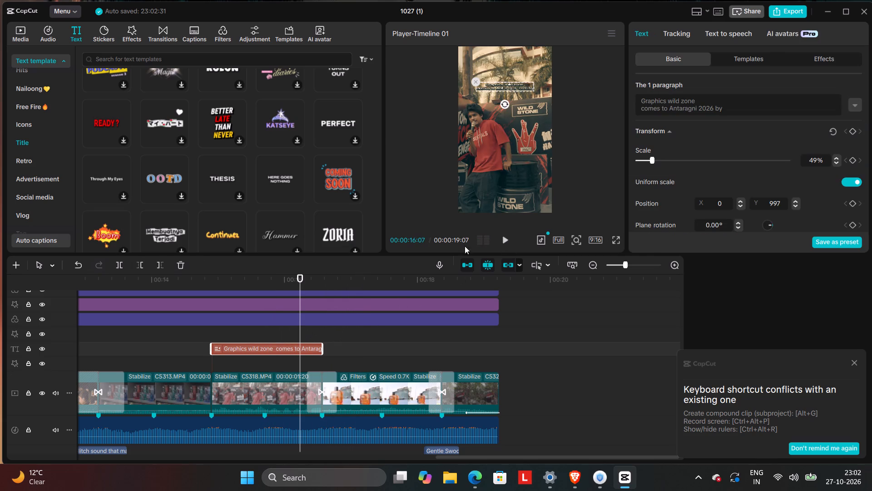
pyautogui.click(536, 95)
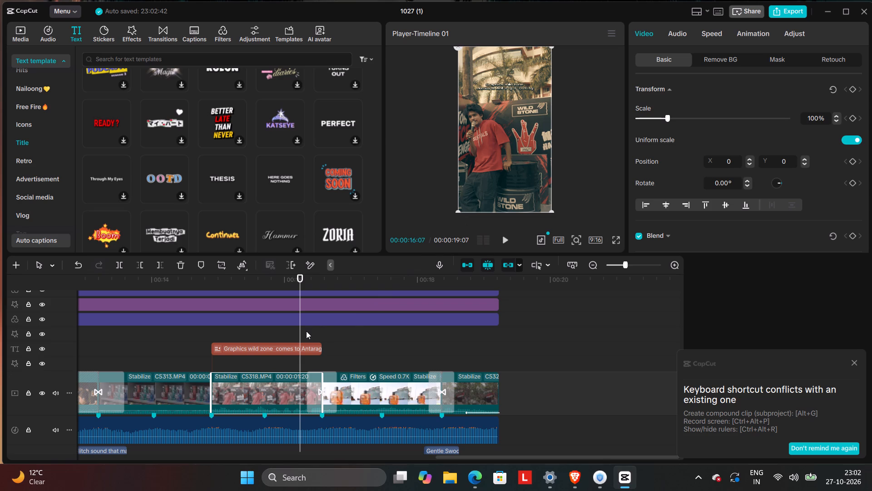
pyautogui.click(291, 343)
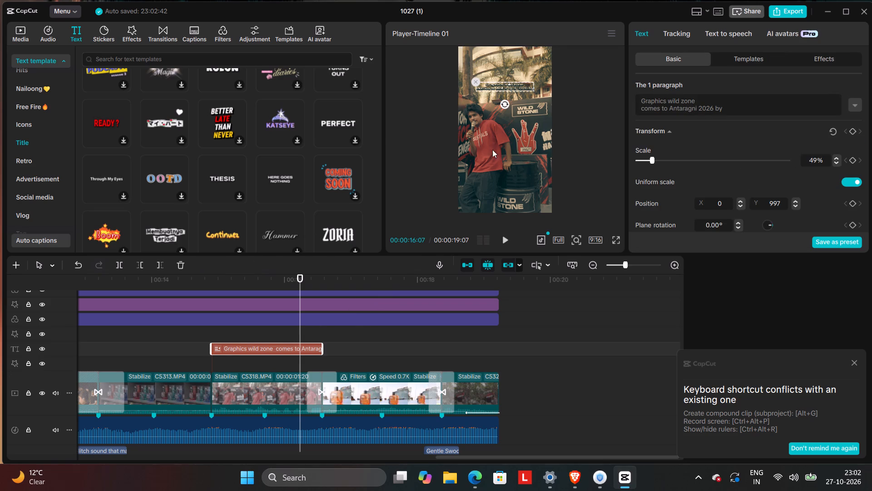
pyautogui.moveTo(655, 161); pyautogui.dragTo(657, 188)
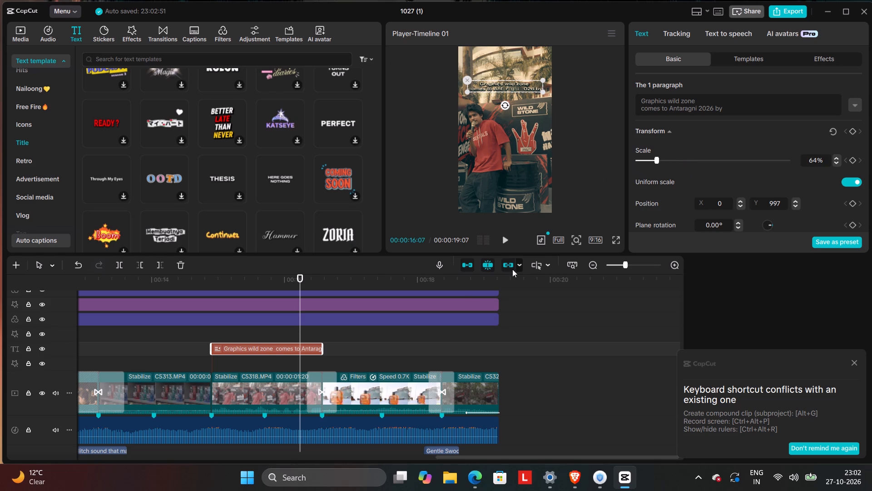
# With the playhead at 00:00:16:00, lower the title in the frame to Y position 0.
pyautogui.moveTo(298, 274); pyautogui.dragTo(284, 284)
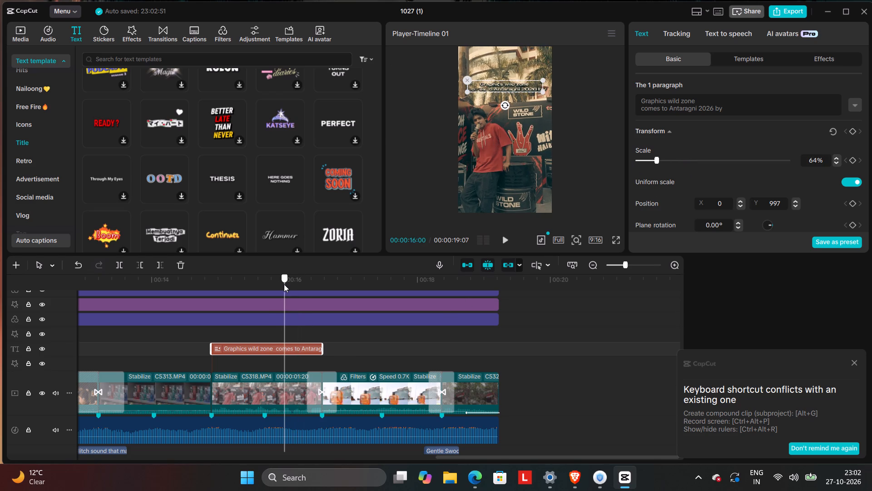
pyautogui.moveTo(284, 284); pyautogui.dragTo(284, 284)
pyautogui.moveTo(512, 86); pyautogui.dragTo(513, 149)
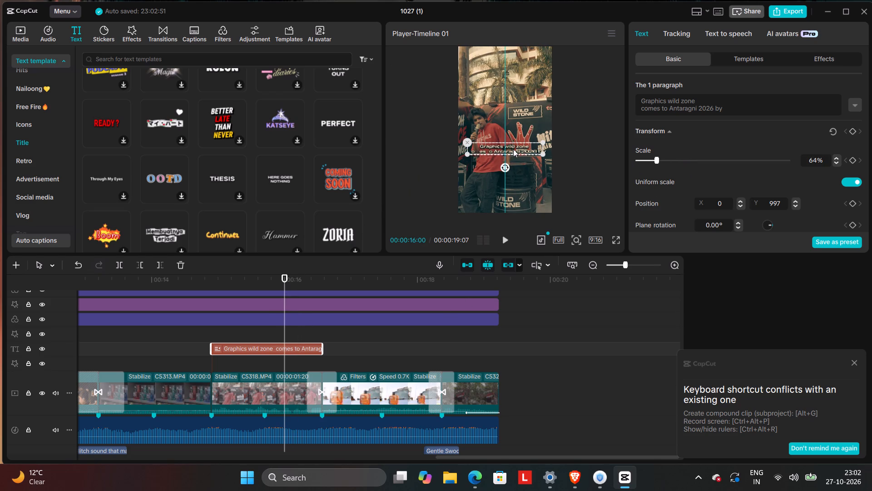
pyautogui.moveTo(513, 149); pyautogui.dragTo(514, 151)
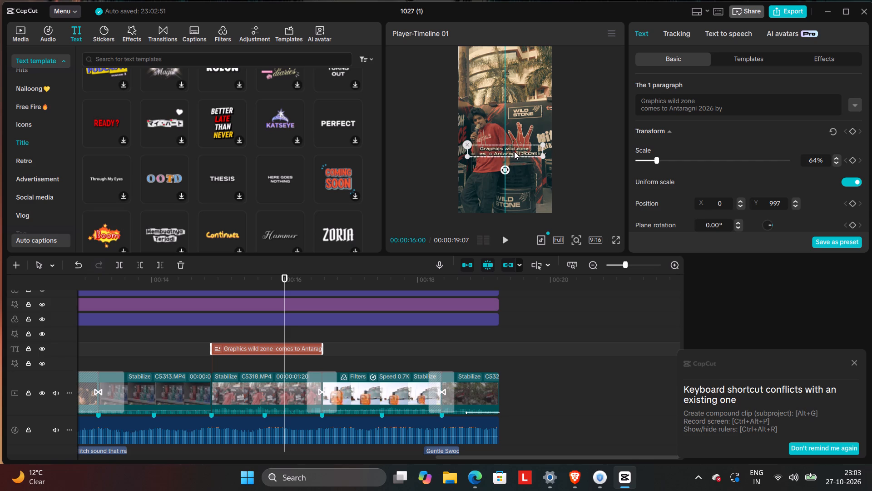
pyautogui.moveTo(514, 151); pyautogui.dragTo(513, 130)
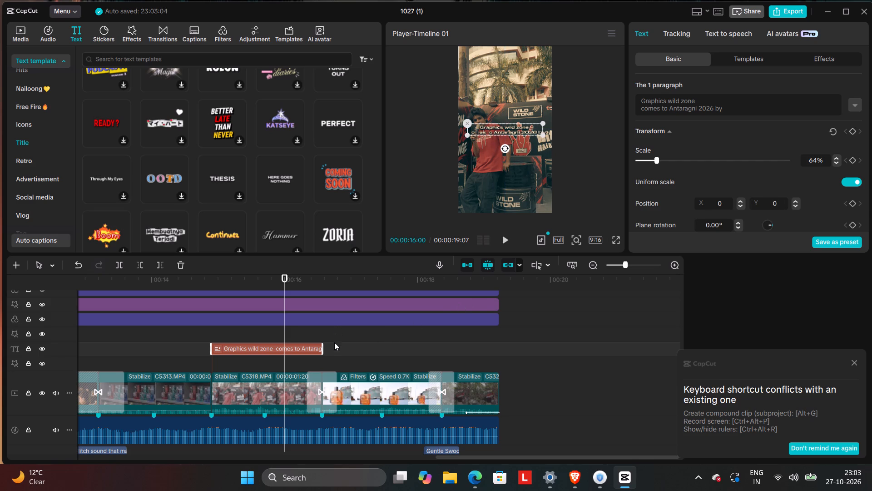
# Move the title clip later on its track so it starts where CS318.MP4 ends.
pyautogui.moveTo(297, 347); pyautogui.dragTo(404, 347)
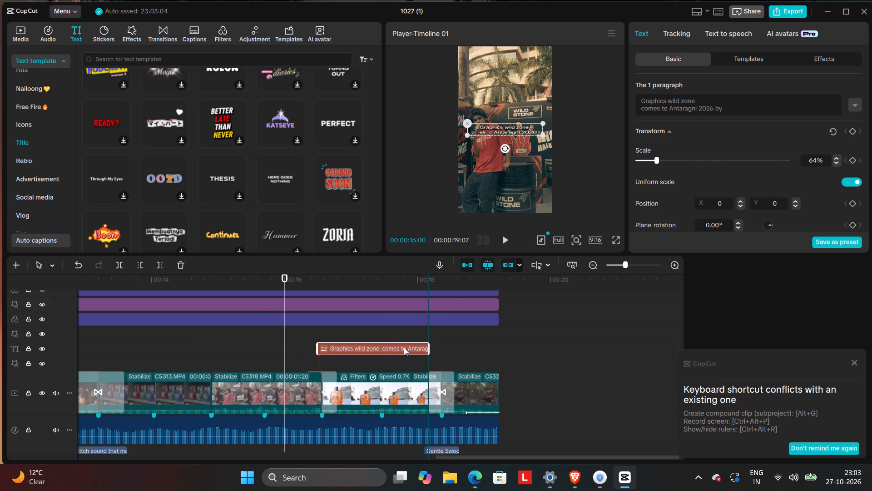
pyautogui.moveTo(404, 347); pyautogui.dragTo(411, 348)
# Play the video from 00:00:16:00 to 00:00:17:13, and raise the title there to Y position 636.
pyautogui.click(501, 240)
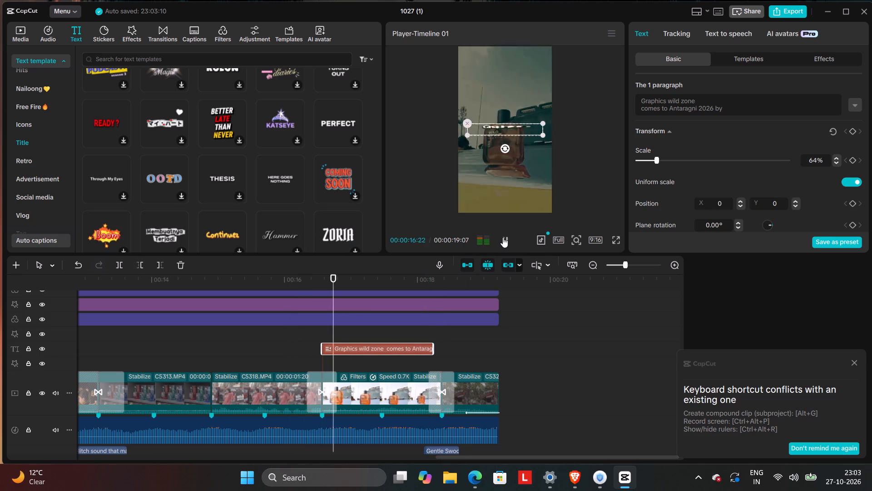
pyautogui.click(503, 237)
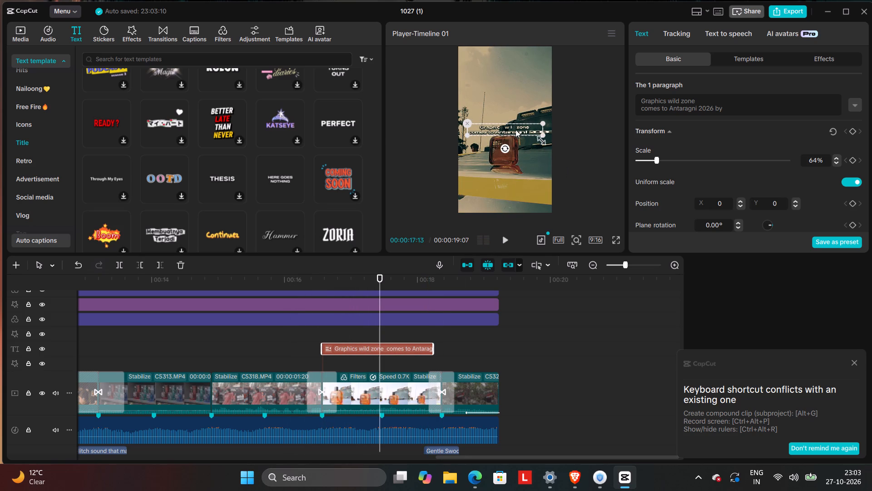
pyautogui.moveTo(515, 130); pyautogui.dragTo(518, 103)
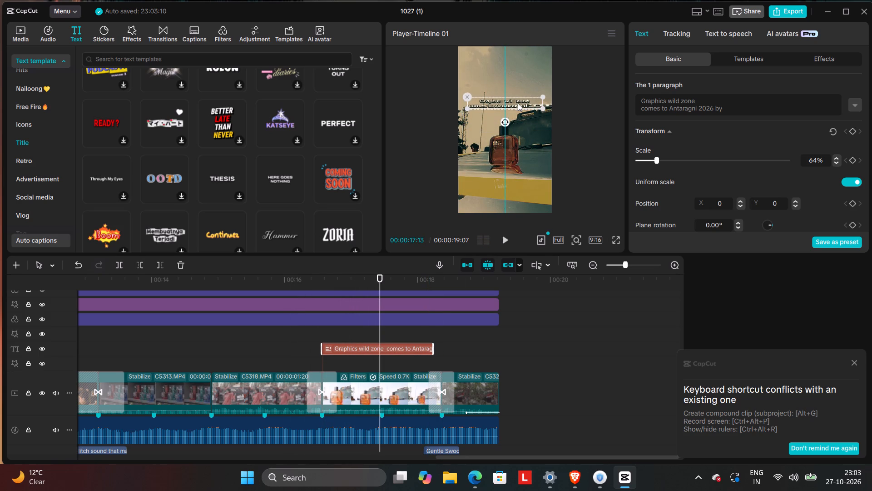
pyautogui.moveTo(518, 103); pyautogui.dragTo(518, 102)
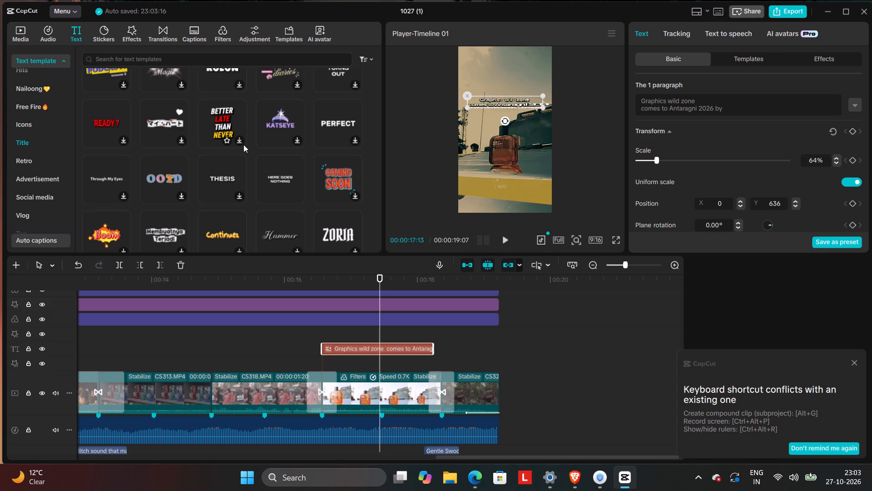
# Look through the end of the Title text templates, preview "hello October", and return to the start of the Title category.
pyautogui.scroll(-2, 243, 145)
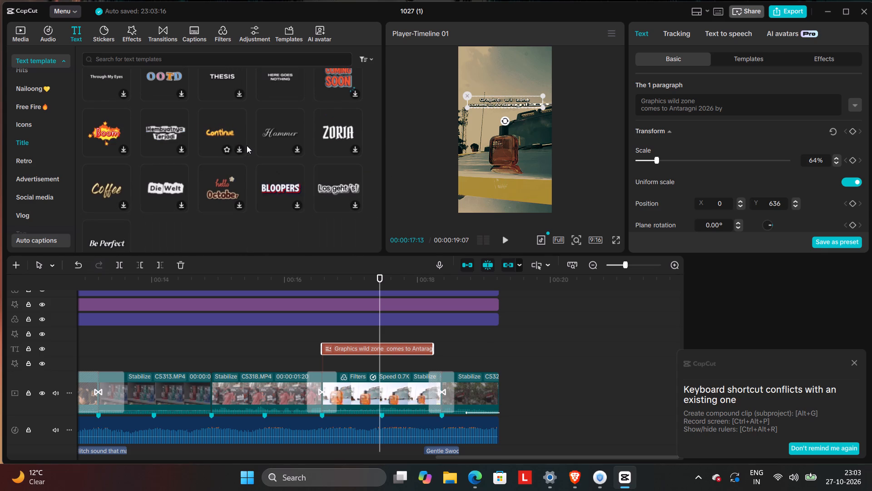
pyautogui.scroll(-2, 247, 145)
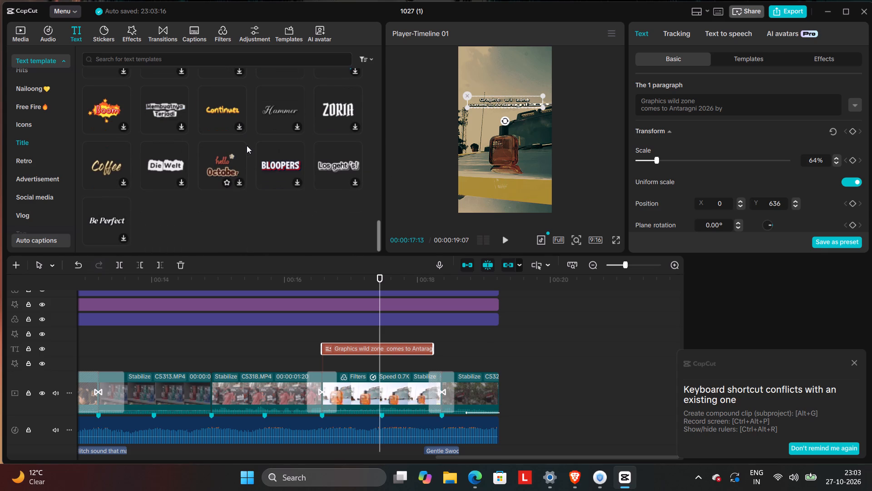
pyautogui.click(230, 169)
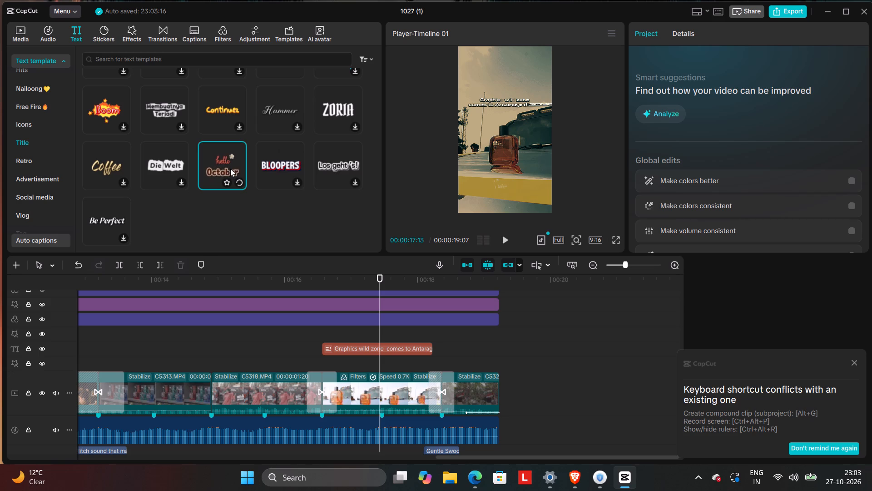
pyautogui.scroll(-4, 230, 169)
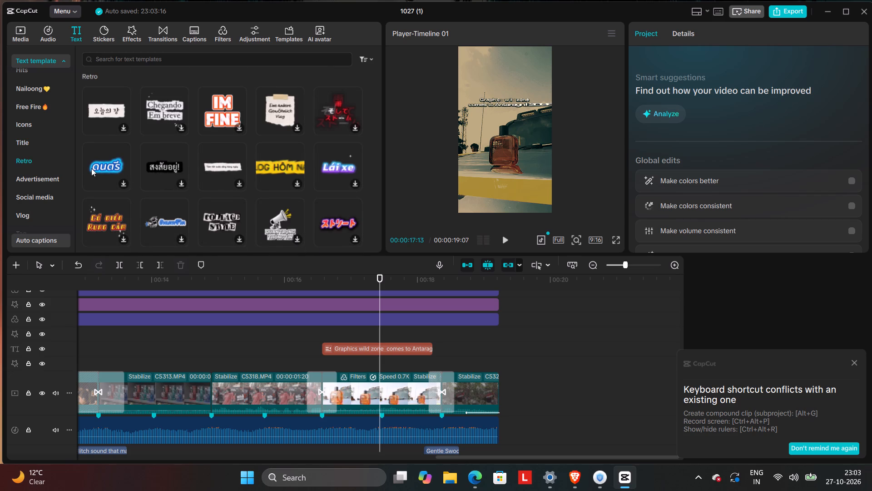
pyautogui.click(59, 148)
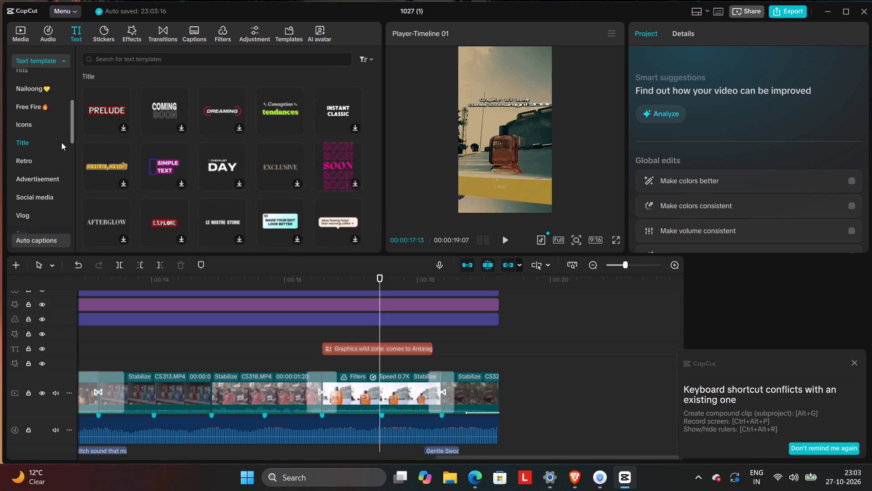
pyautogui.click(48, 141)
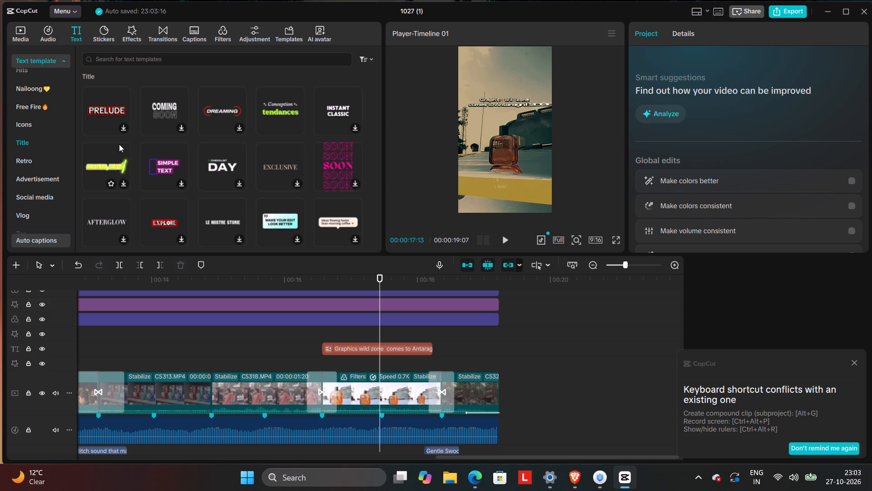
# Scrub back through the timeline to 00:00:08:12 to review the earlier shots.
pyautogui.click(241, 335)
pyautogui.moveTo(241, 335); pyautogui.dragTo(222, 344)
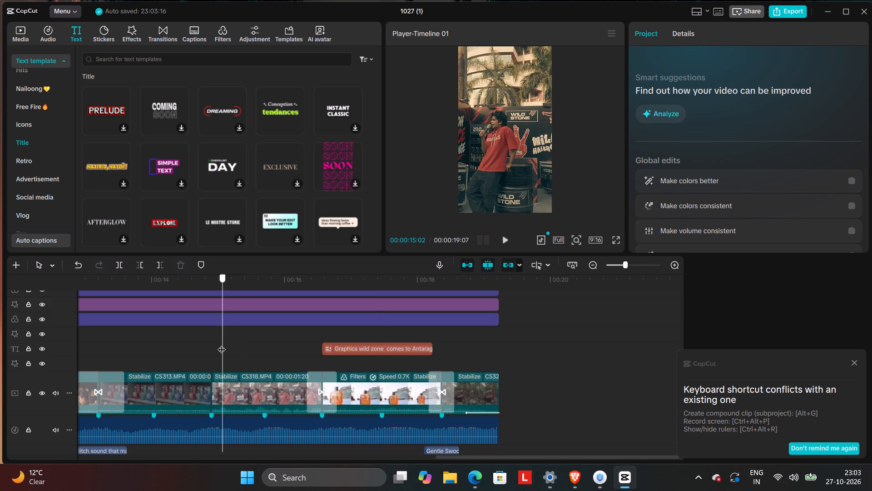
pyautogui.moveTo(222, 344); pyautogui.dragTo(91, 383)
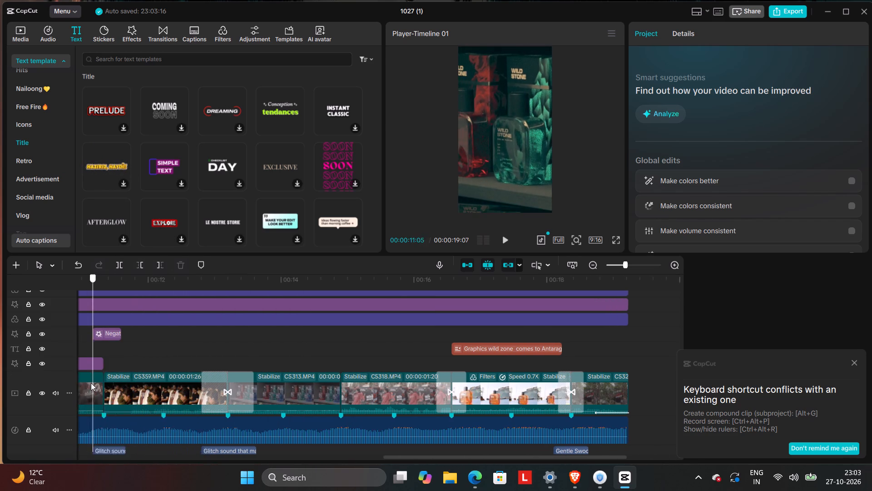
pyautogui.moveTo(91, 383); pyautogui.dragTo(223, 382)
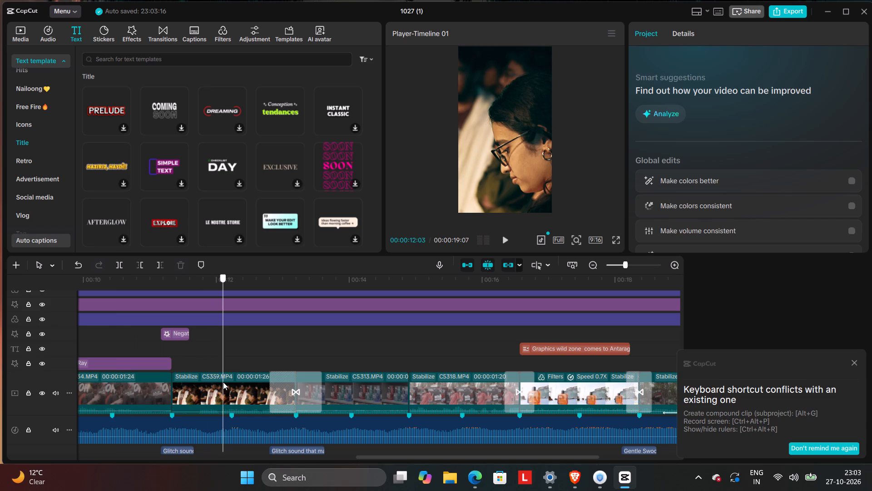
pyautogui.moveTo(223, 382); pyautogui.dragTo(189, 406)
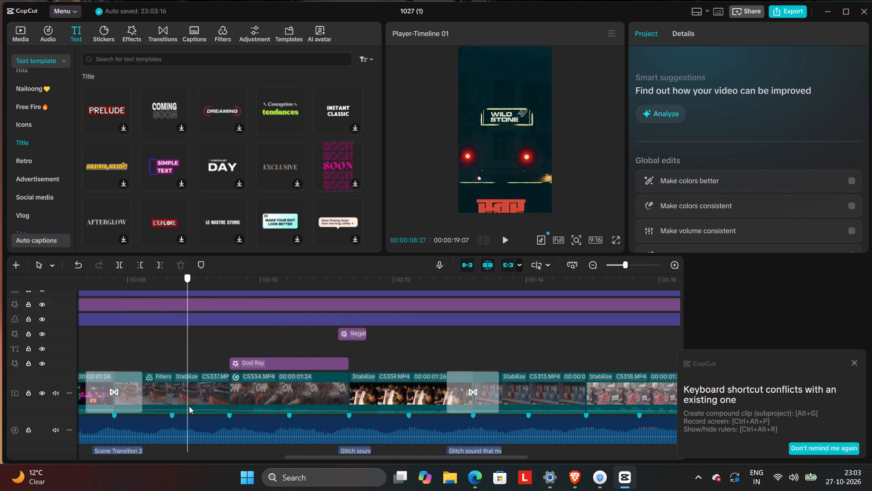
pyautogui.moveTo(189, 406); pyautogui.dragTo(241, 406)
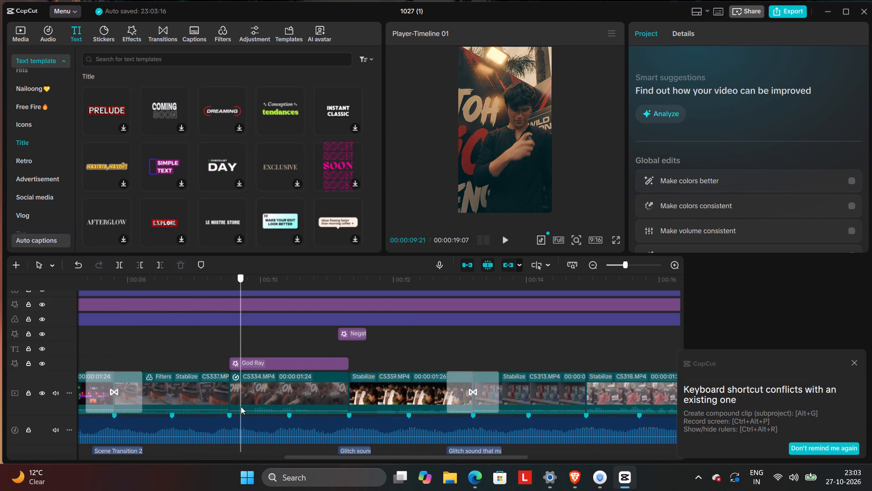
pyautogui.moveTo(241, 406); pyautogui.dragTo(160, 426)
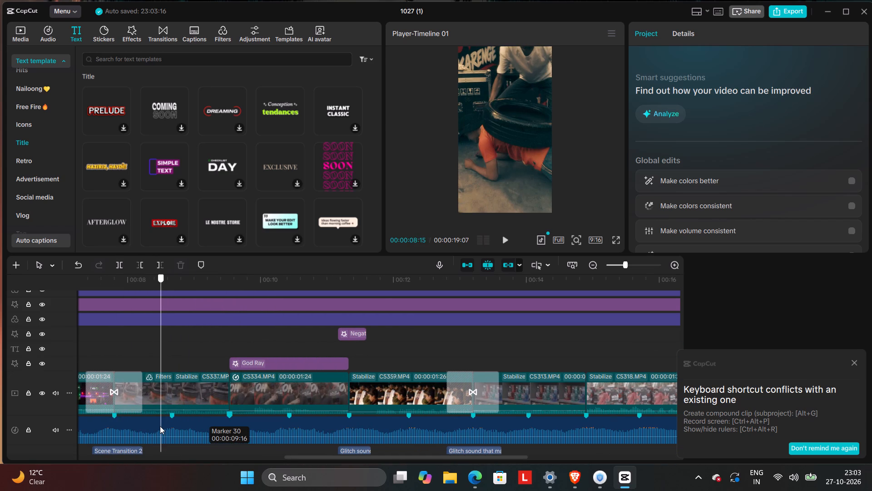
pyautogui.moveTo(160, 426); pyautogui.dragTo(154, 427)
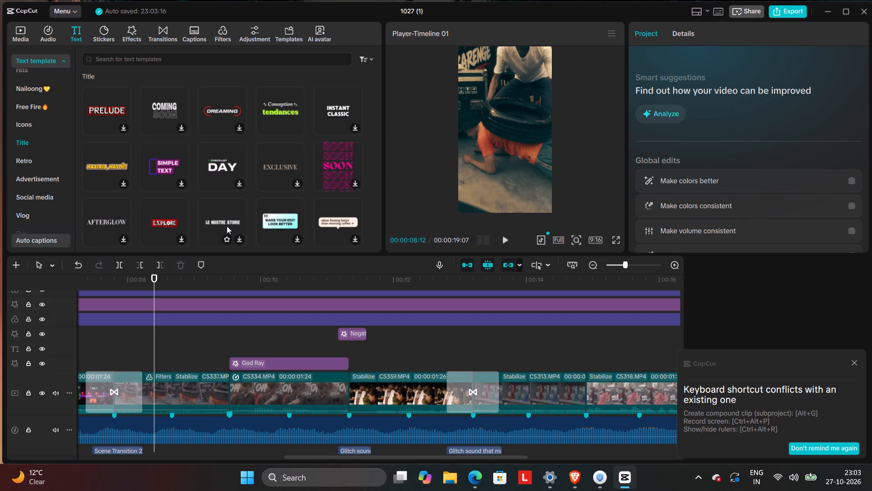
# Look through the Title text templates to the end of the category and preview "the PODCAST. season 2".
pyautogui.scroll(-1, 227, 226)
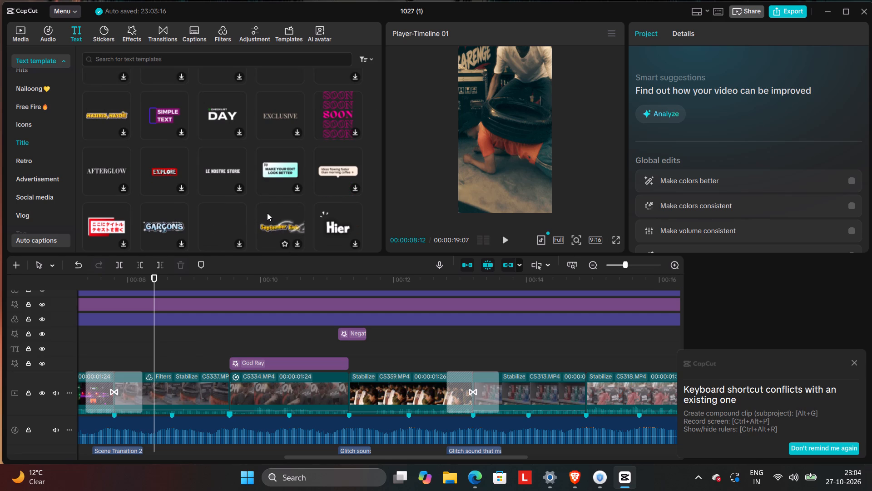
pyautogui.scroll(-2, 279, 211)
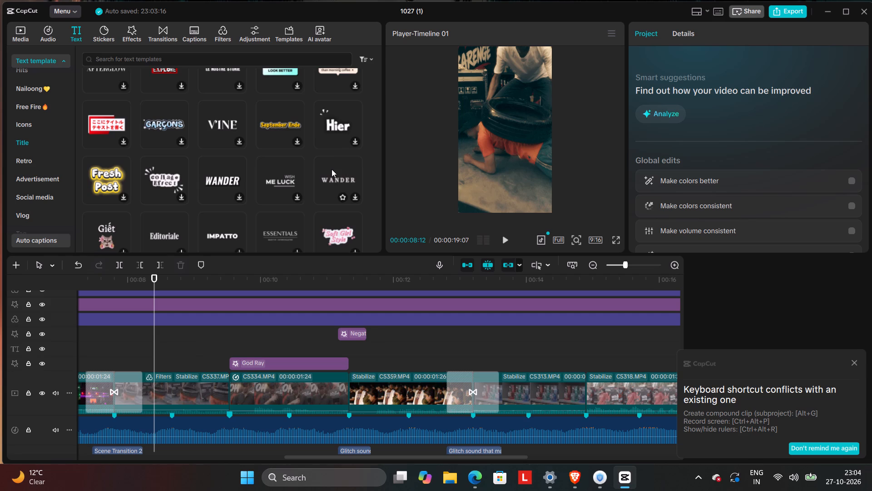
pyautogui.scroll(-2, 332, 169)
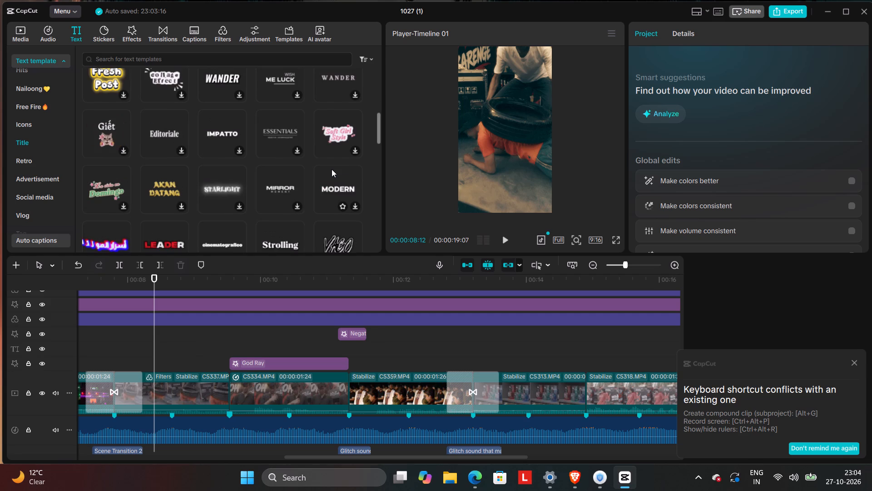
pyautogui.scroll(-1, 331, 171)
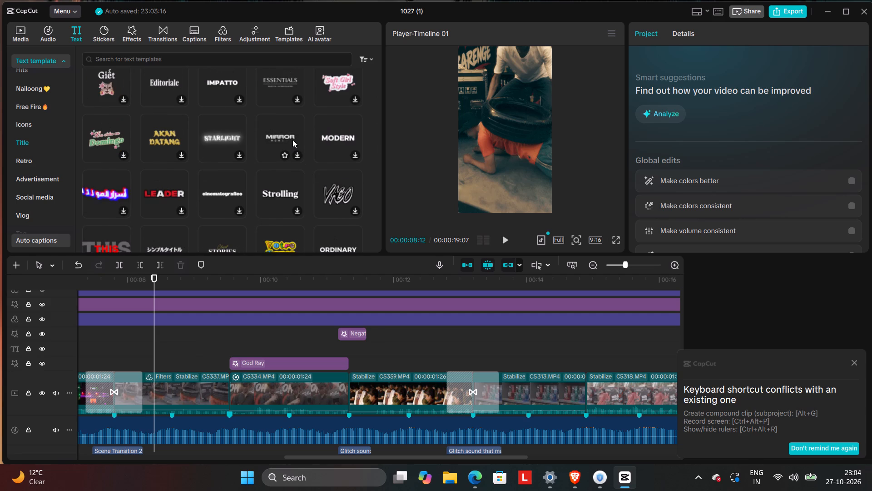
pyautogui.scroll(-4, 292, 140)
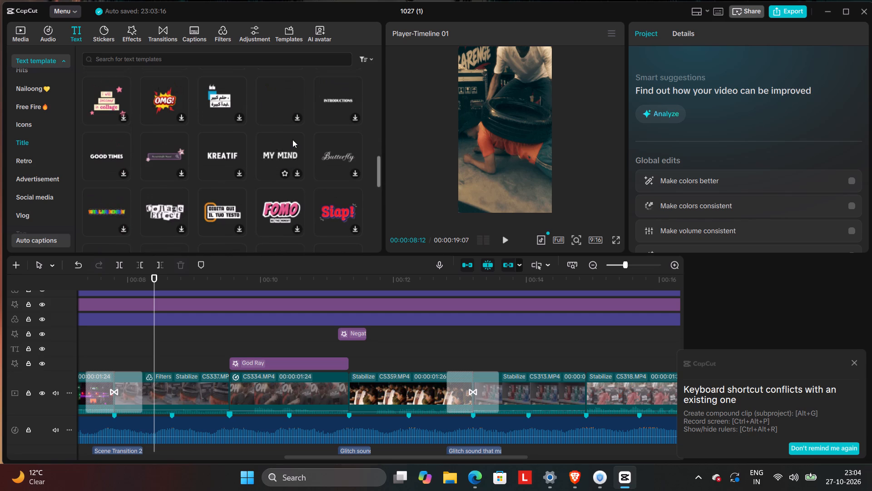
pyautogui.scroll(-2, 292, 140)
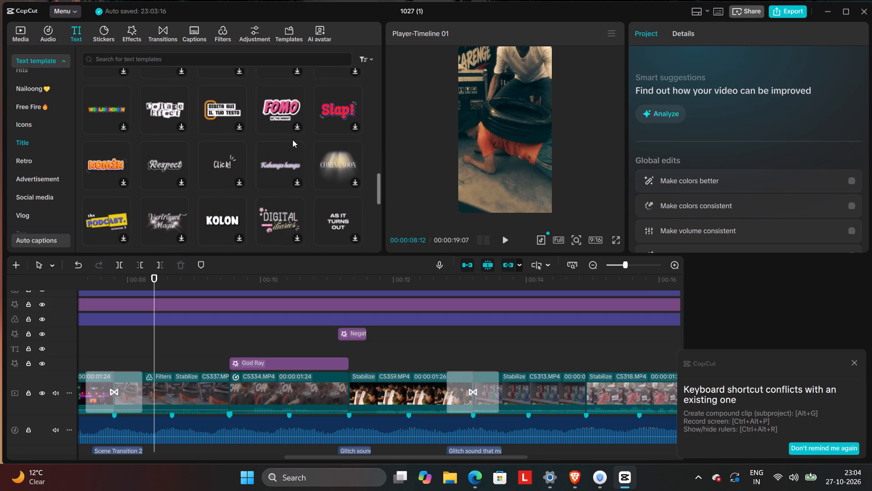
pyautogui.scroll(-2, 292, 142)
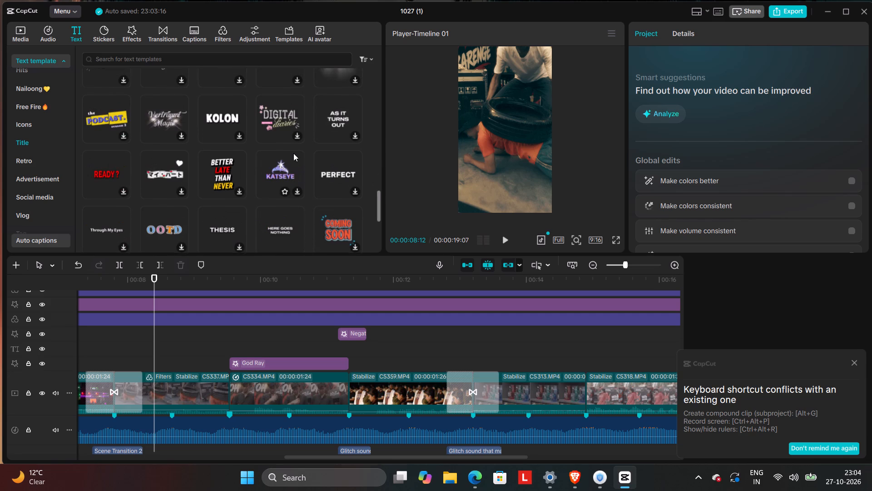
pyautogui.scroll(-3, 293, 153)
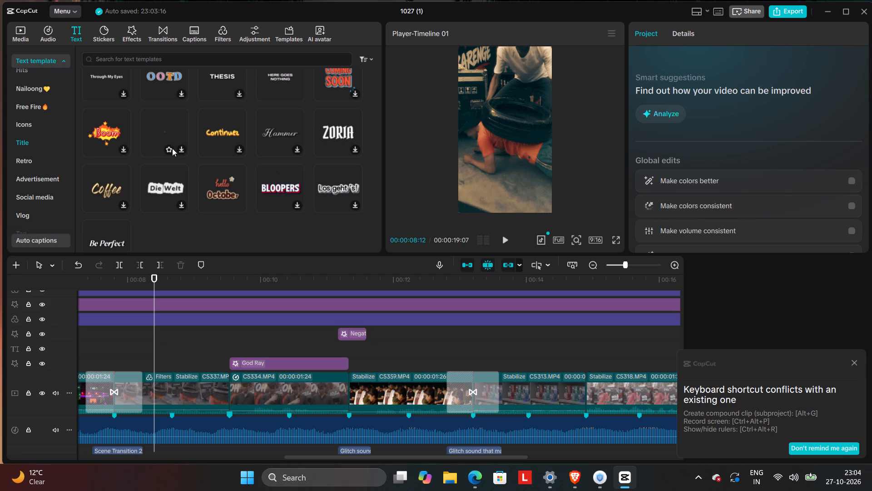
pyautogui.scroll(1, 210, 175)
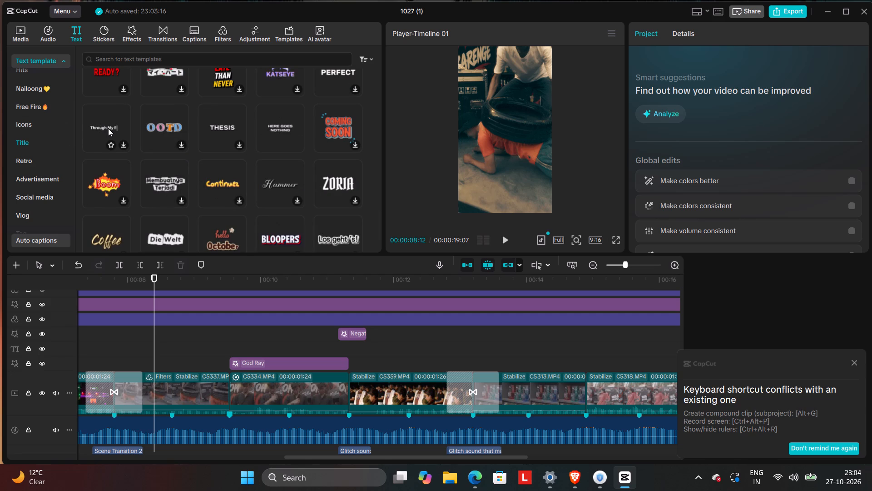
pyautogui.scroll(2, 141, 182)
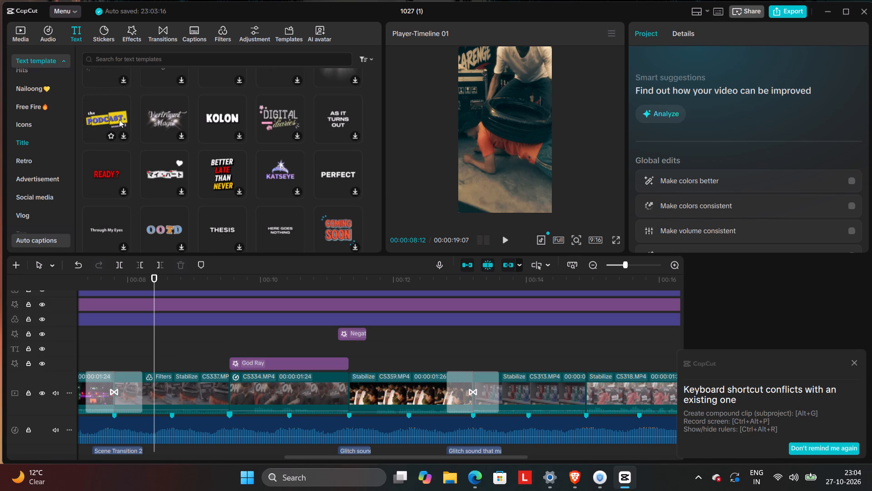
pyautogui.click(119, 120)
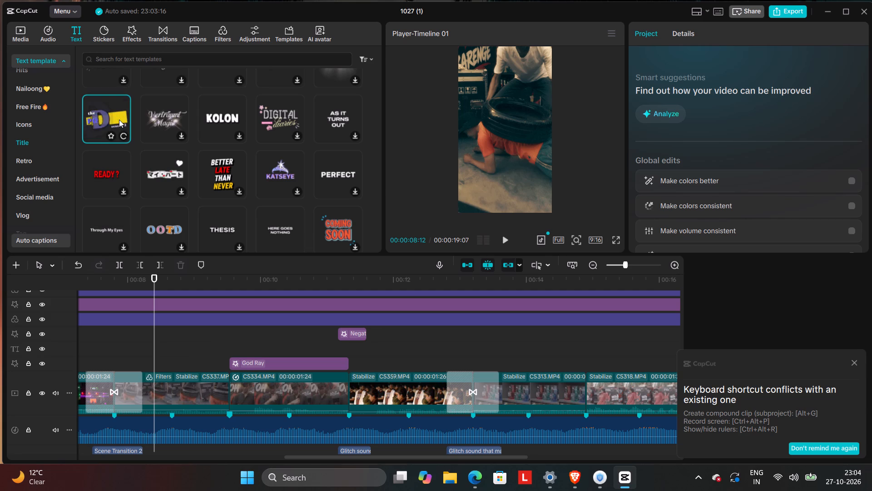
pyautogui.scroll(1, 119, 120)
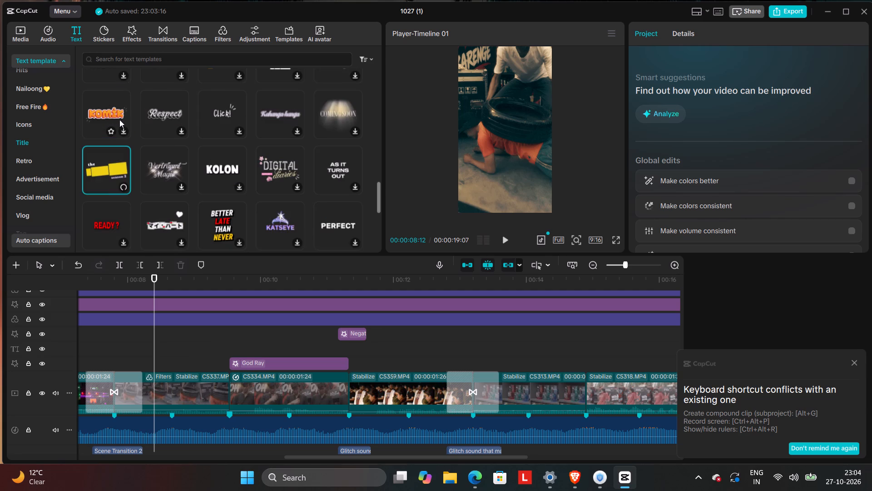
pyautogui.scroll(1, 119, 120)
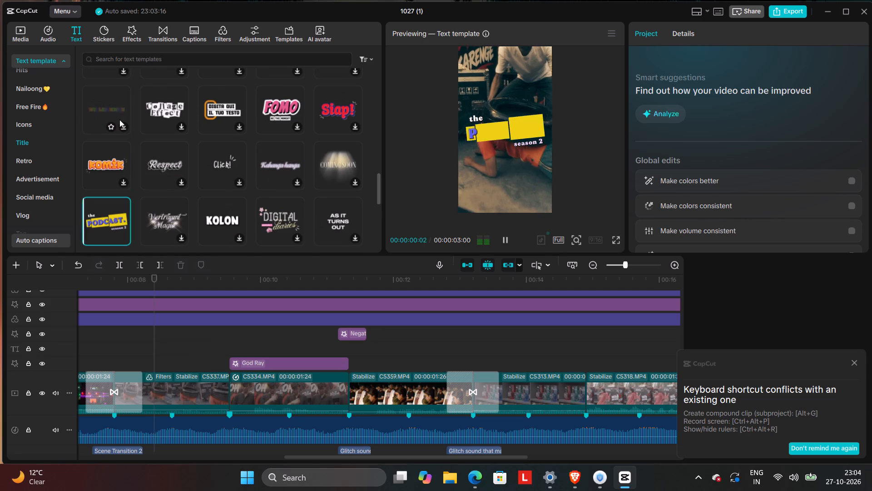
# Add the "the PODCAST. season 2" template at 00:00:15:02 and shift its clip to start where CS318.MP4 starts.
pyautogui.click(509, 342)
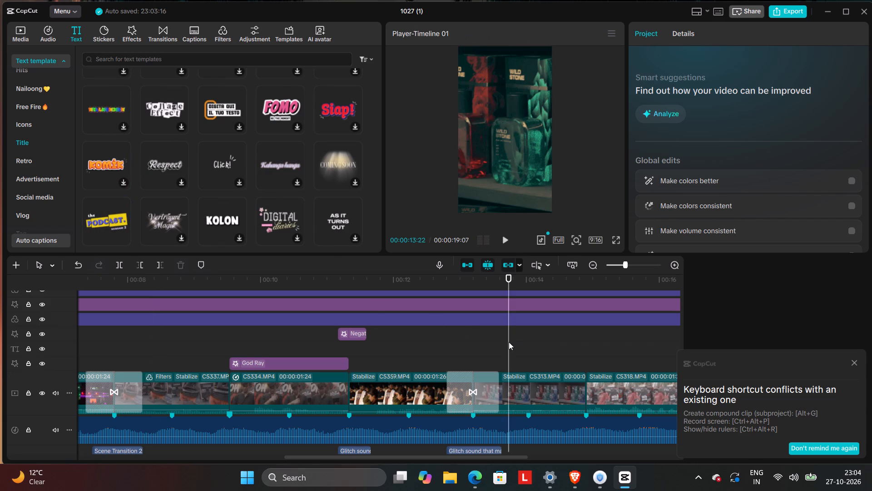
pyautogui.click(597, 340)
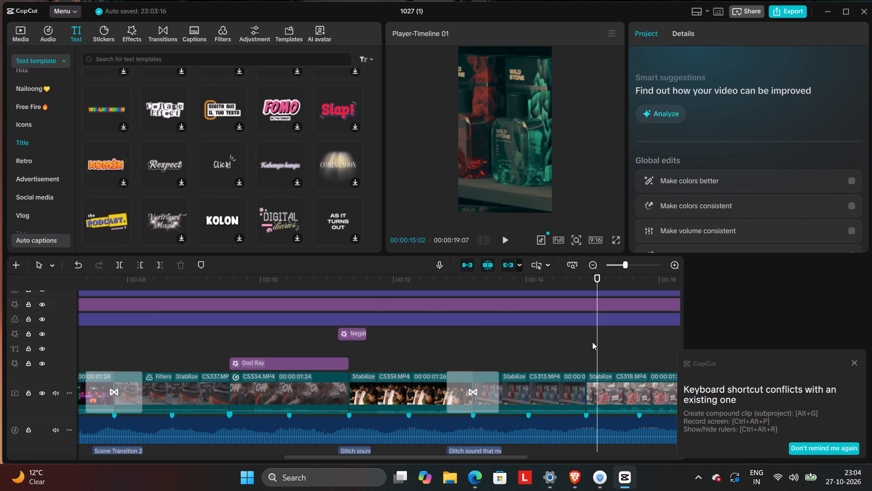
pyautogui.click(123, 237)
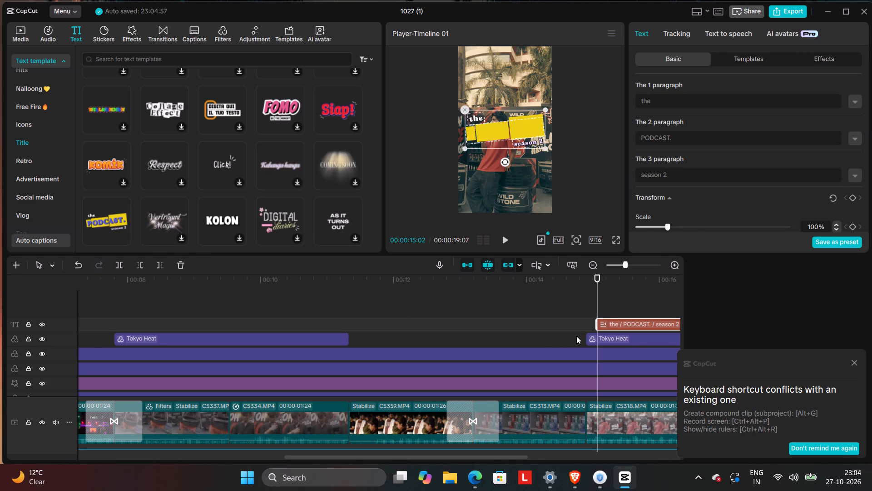
pyautogui.moveTo(612, 325); pyautogui.dragTo(585, 325)
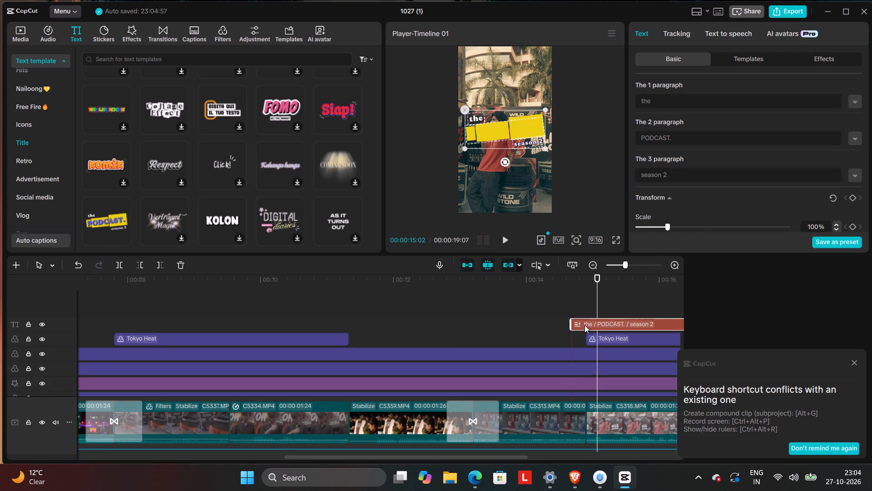
pyautogui.moveTo(585, 325); pyautogui.dragTo(601, 328)
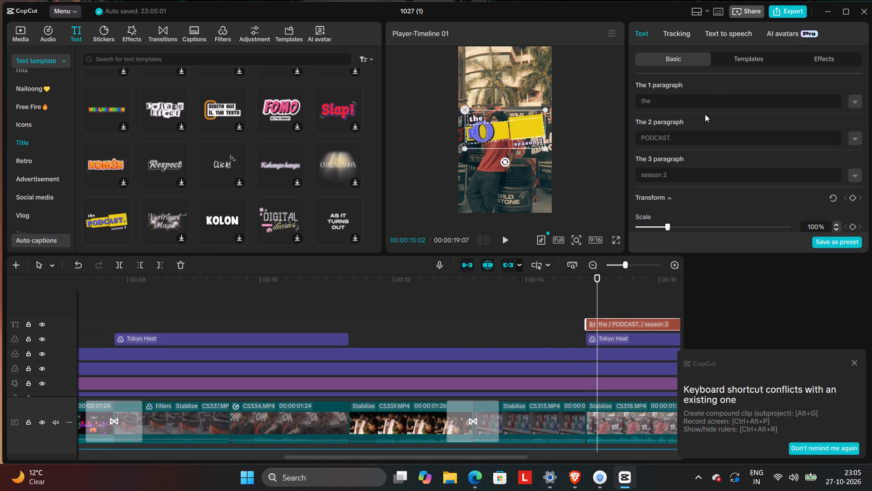
# Replace the first paragraph "the" with the copied text "Graphics wild zone comes to Antaragni 2026 by".
pyautogui.click(697, 103)
pyautogui.press('BackSpace')
pyautogui.press('BackSpace')
pyautogui.press('BackSpace')
pyautogui.press('BackSpace')
pyautogui.press('BackSpace')
pyautogui.press('BackSpace')
pyautogui.press('BackSpace')
pyautogui.press('BackSpace')
pyautogui.press('BackSpace')
pyautogui.press('BackSpace')
pyautogui.press('BackSpace')
pyautogui.press('BackSpace')
pyautogui.press('BackSpace')
pyautogui.press('BackSpace')
pyautogui.press('BackSpace')
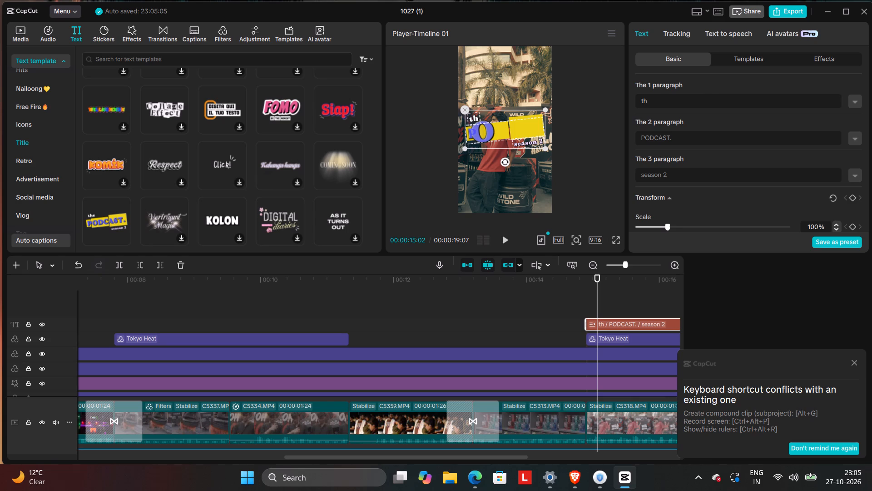
pyautogui.rightClick(697, 103)
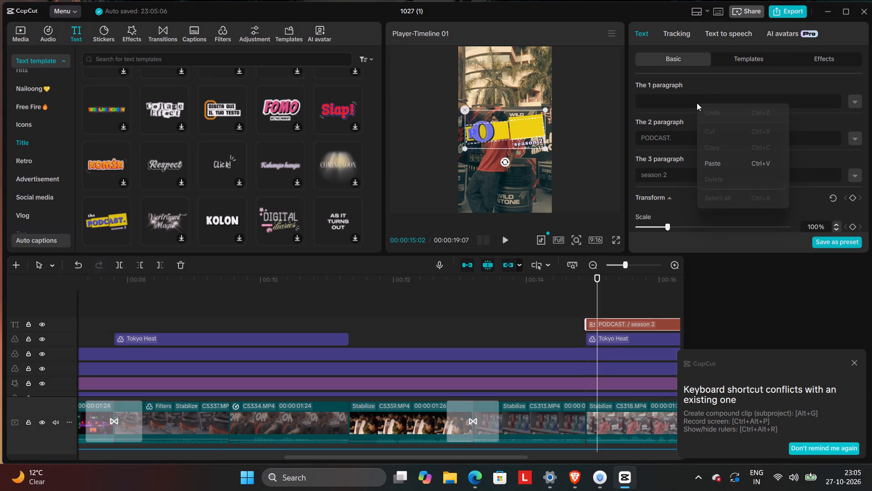
pyautogui.click(714, 158)
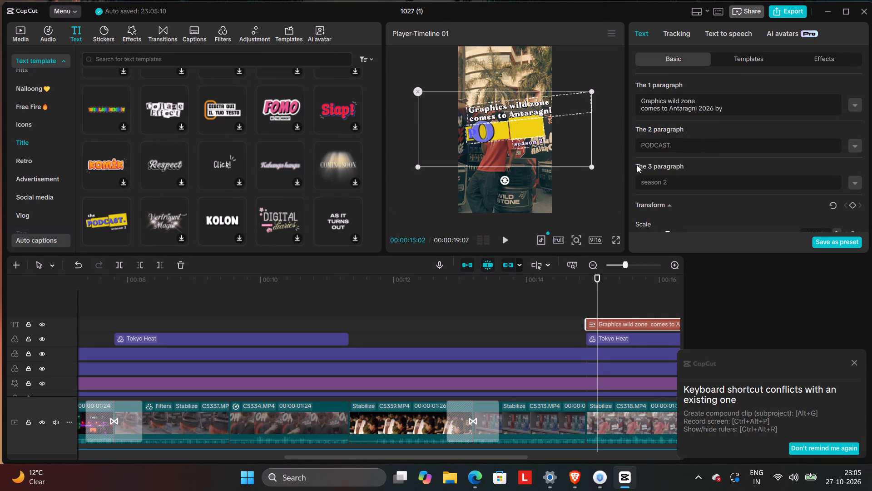
# Scale the title down in the preview so its bounding box fits just inside the video frame's width.
pyautogui.moveTo(590, 166); pyautogui.dragTo(551, 143)
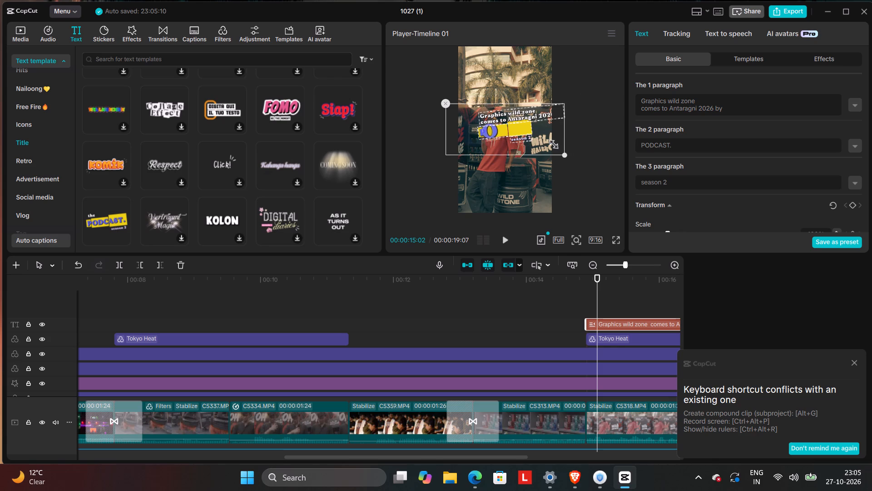
pyautogui.moveTo(551, 143); pyautogui.dragTo(532, 134)
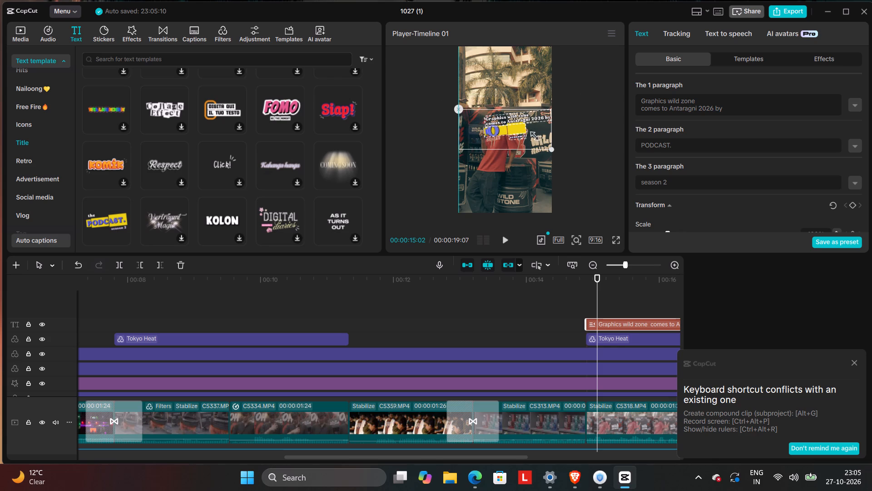
pyautogui.moveTo(532, 134); pyautogui.dragTo(528, 129)
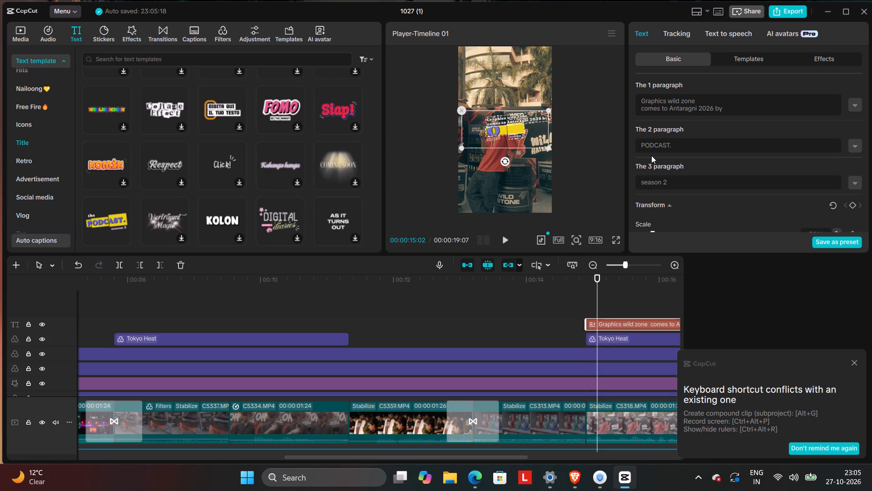
# Replace the title's second paragraph "PODCAST." with "WILD STONE".
pyautogui.click(676, 147)
pyautogui.press('BackSpace')
pyautogui.press('BackSpace')
pyautogui.press('BackSpace')
pyautogui.press('BackSpace')
pyautogui.press('BackSpace')
pyautogui.press('BackSpace')
pyautogui.press('BackSpace')
pyautogui.press('BackSpace')
pyautogui.press('BackSpace')
pyautogui.press('BackSpace')
pyautogui.press('BackSpace')
pyautogui.press('BackSpace')
pyautogui.press('BackSpace')
pyautogui.press('BackSpace')
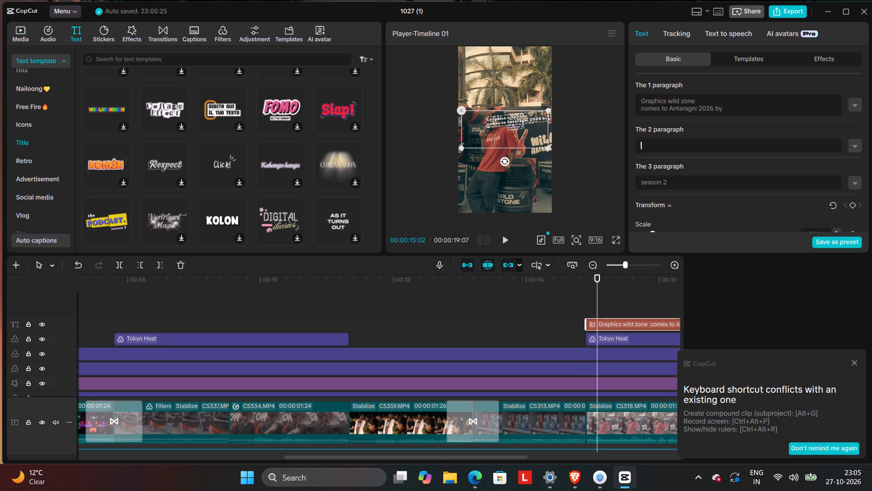
pyautogui.write('wild')
pyautogui.press('BackSpace')
pyautogui.press('BackSpace')
pyautogui.press('BackSpace')
pyautogui.press('BackSpace')
pyautogui.press('BackSpace')
pyautogui.press('BackSpace')
pyautogui.press('BackSpace')
pyautogui.press('BackSpace')
pyautogui.press('BackSpace')
pyautogui.press('BackSpace')
pyautogui.press('BackSpace')
pyautogui.press('BackSpace')
pyautogui.press('BackSpace')
pyautogui.press('BackSpace')
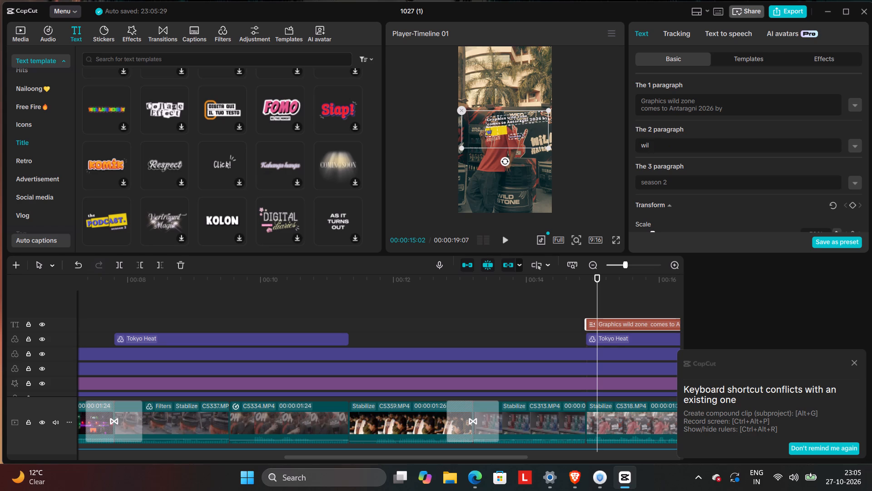
pyautogui.write('WILD')
pyautogui.press('space')
pyautogui.write('STO')
pyautogui.write('NE')
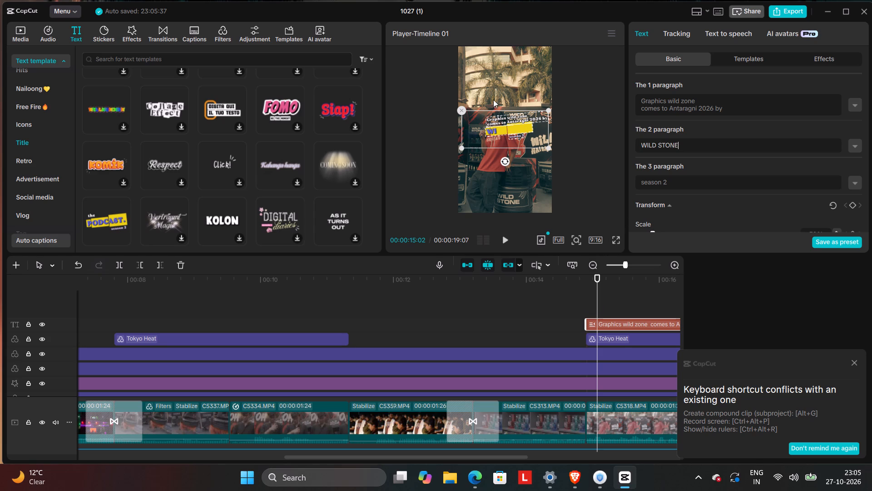
# Move the title up in the preview so it sits over the building, above the man's head.
pyautogui.moveTo(514, 122); pyautogui.dragTo(514, 102)
pyautogui.moveTo(516, 135); pyautogui.dragTo(507, 108)
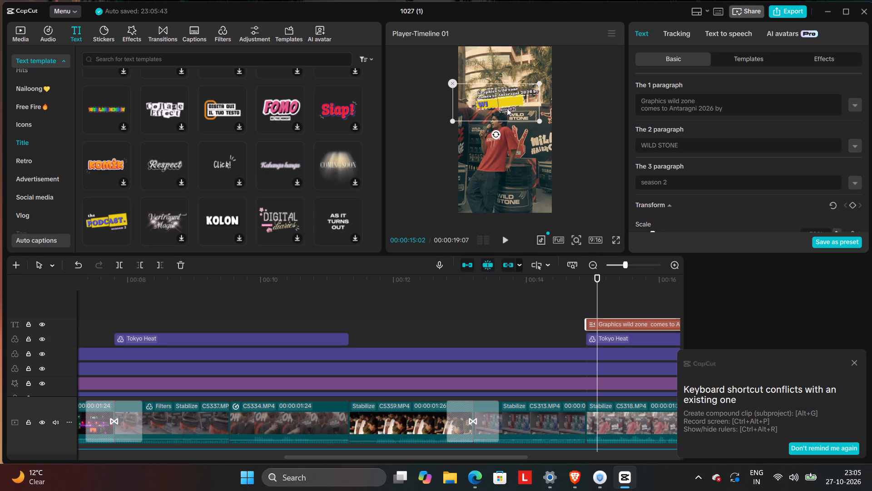
pyautogui.moveTo(507, 108); pyautogui.dragTo(511, 92)
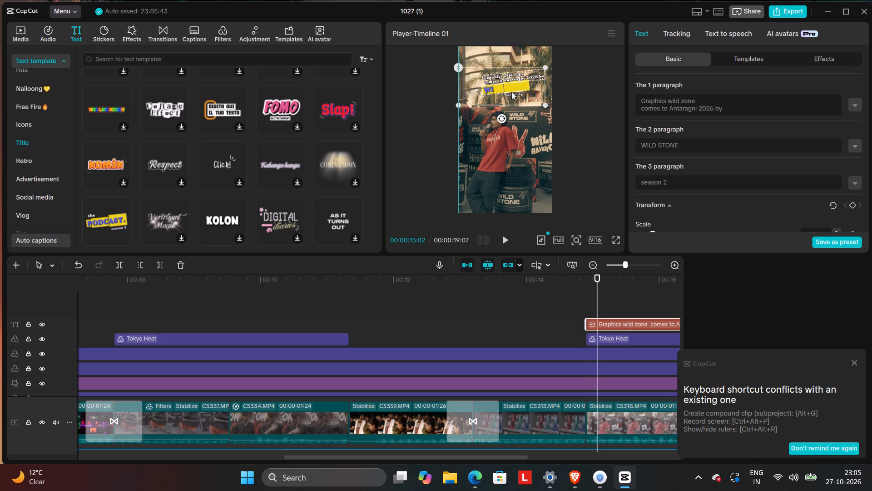
pyautogui.moveTo(511, 92); pyautogui.dragTo(508, 95)
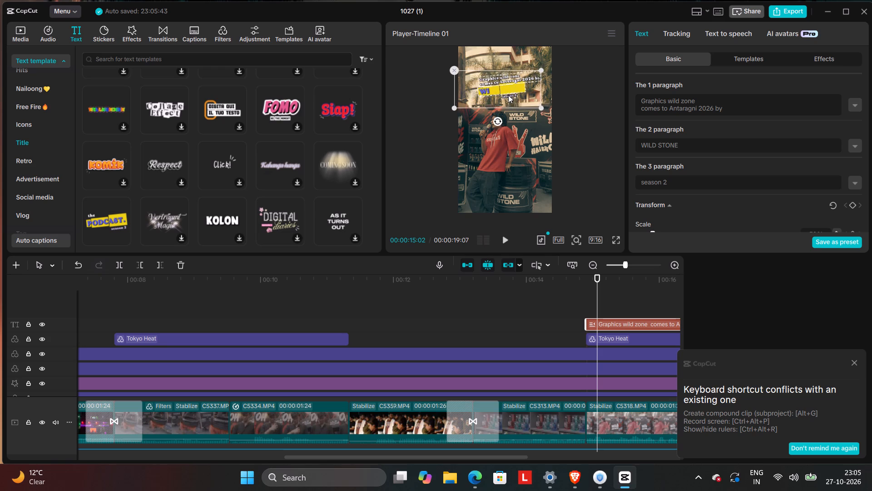
# Nudge the title slightly up and to the right in the preview, keeping it inside the video frame.
pyautogui.moveTo(508, 95); pyautogui.dragTo(513, 90)
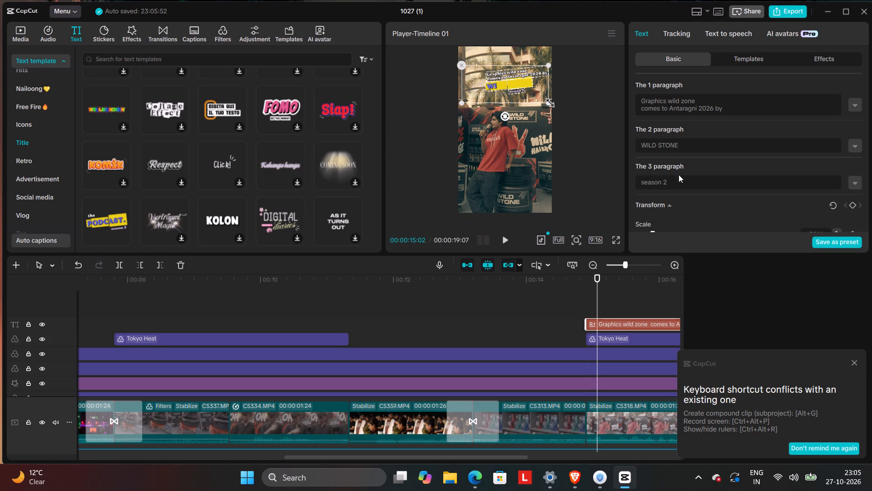
# Replace the title's third paragraph "season 2" with "Lets see the wildest you!".
pyautogui.click(679, 182)
pyautogui.press('BackSpace')
pyautogui.press('BackSpace')
pyautogui.press('BackSpace')
pyautogui.press('BackSpace')
pyautogui.press('BackSpace')
pyautogui.press('BackSpace')
pyautogui.press('BackSpace')
pyautogui.press('BackSpace')
pyautogui.press('BackSpace')
pyautogui.press('BackSpace')
pyautogui.press('BackSpace')
pyautogui.press('BackSpace')
pyautogui.press('BackSpace')
pyautogui.press('BackSpace')
pyautogui.press('BackSpace')
pyautogui.press('BackSpace')
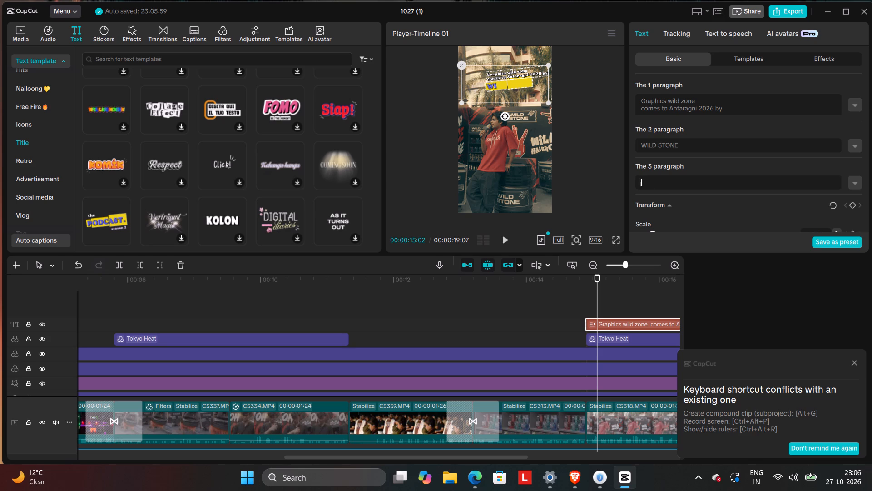
pyautogui.press('l')
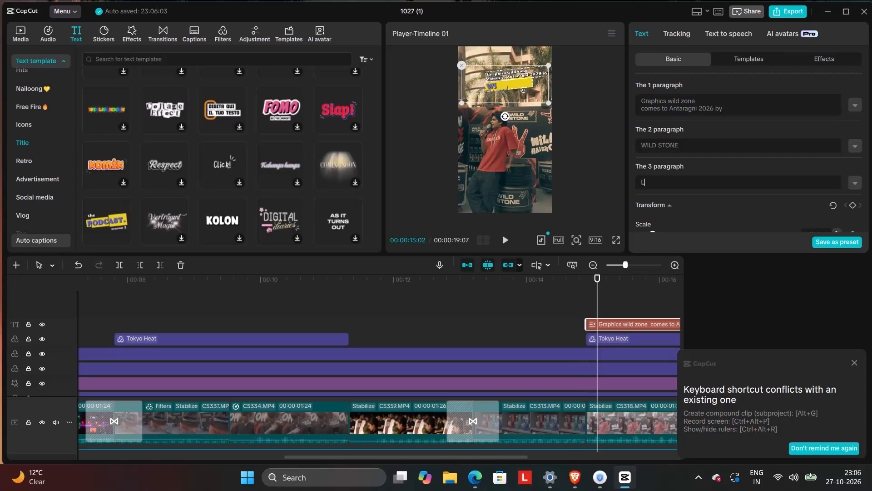
pyautogui.press('e')
pyautogui.write('ts')
pyautogui.press('space')
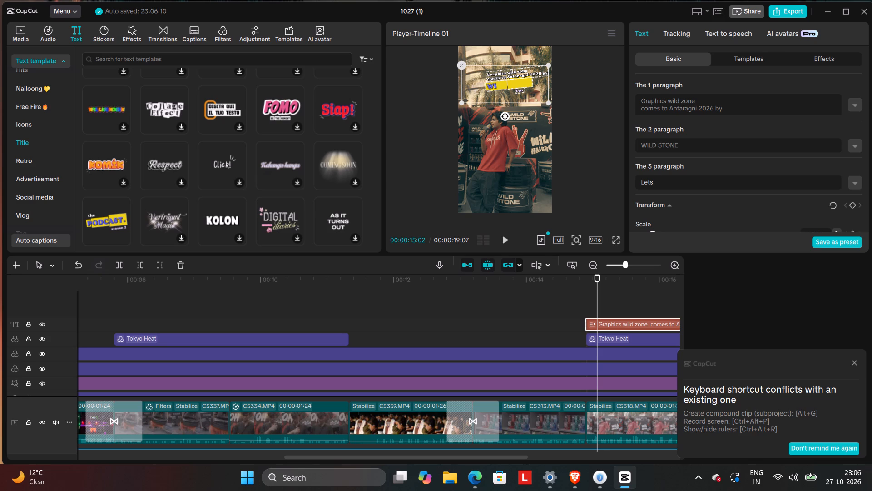
pyautogui.write('see')
pyautogui.press('space')
pyautogui.write('the')
pyautogui.press('space')
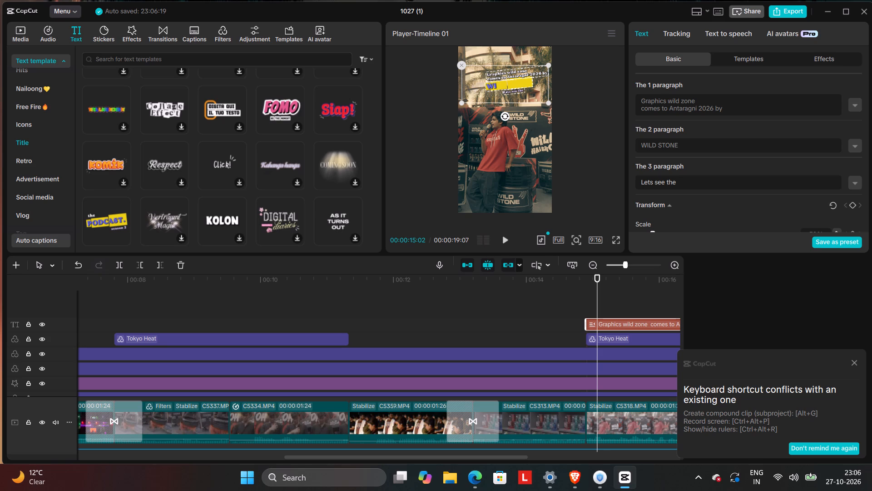
pyautogui.write('wi')
pyautogui.write('ldest')
pyautogui.press('space')
pyautogui.write('you')
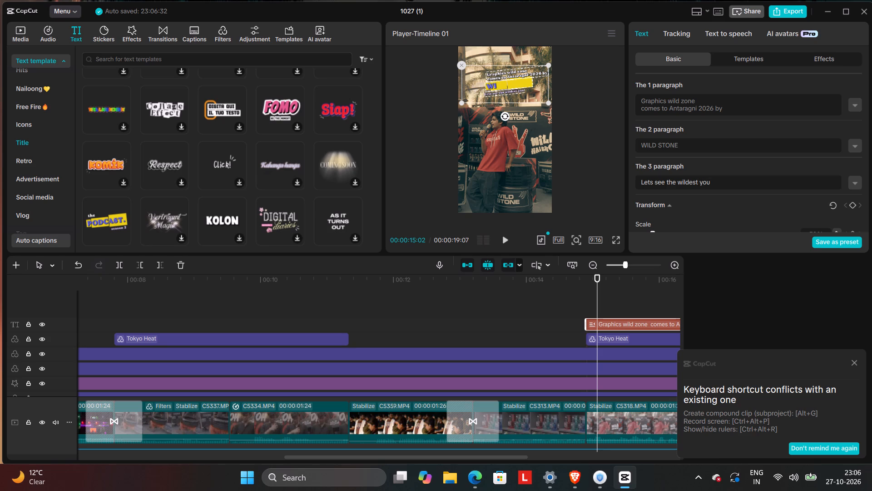
pyautogui.hotkey('shift', '!')
# Scrub through the title's clip to check how its animation plays over CS318.MP4 and the following clip.
pyautogui.moveTo(599, 282); pyautogui.dragTo(544, 319)
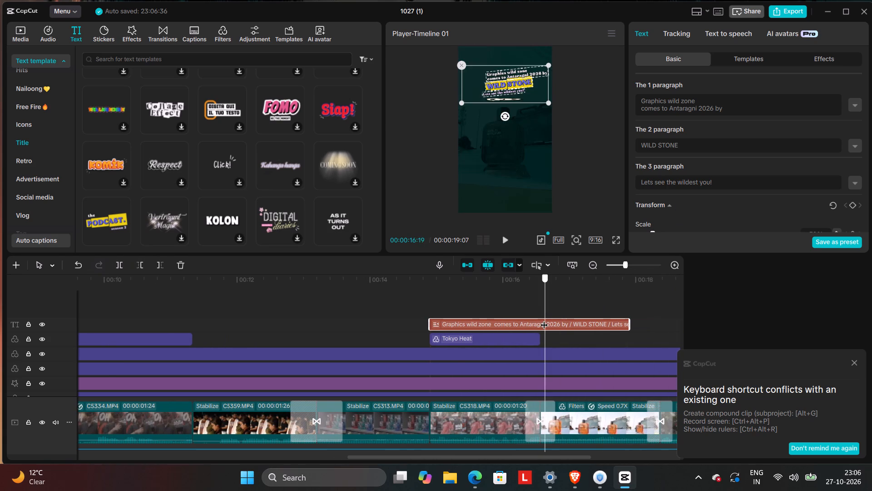
pyautogui.moveTo(544, 319); pyautogui.dragTo(628, 323)
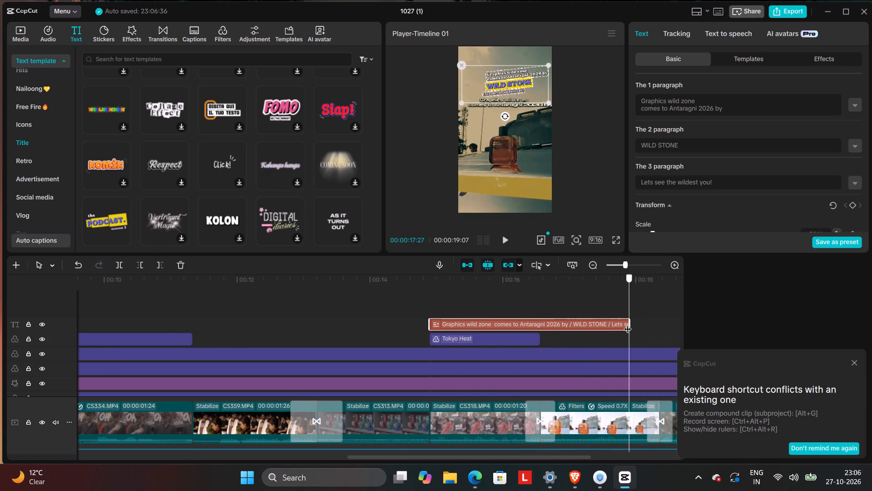
pyautogui.moveTo(628, 323); pyautogui.dragTo(540, 355)
pyautogui.click(540, 355)
pyautogui.click(549, 293)
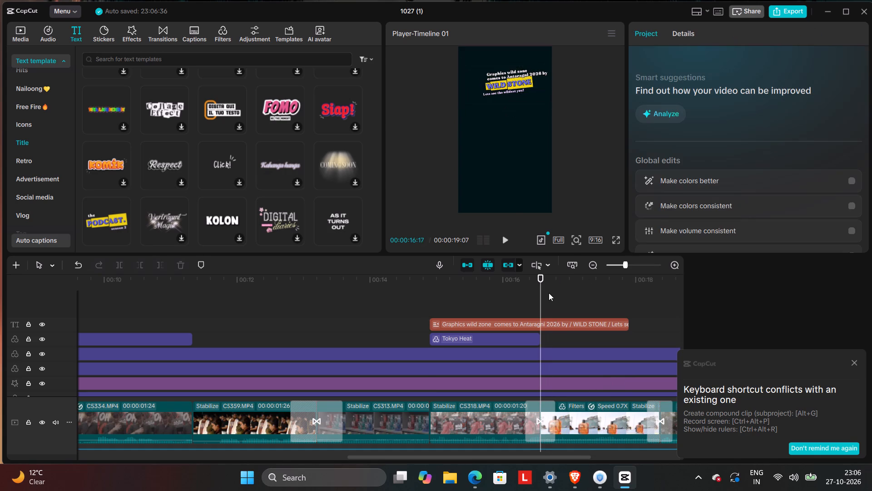
pyautogui.moveTo(547, 281); pyautogui.dragTo(522, 292)
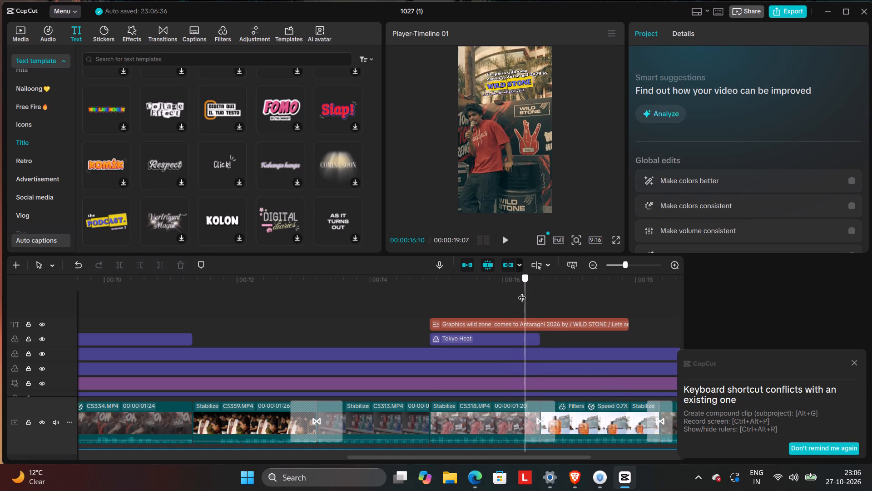
pyautogui.moveTo(522, 292); pyautogui.dragTo(508, 295)
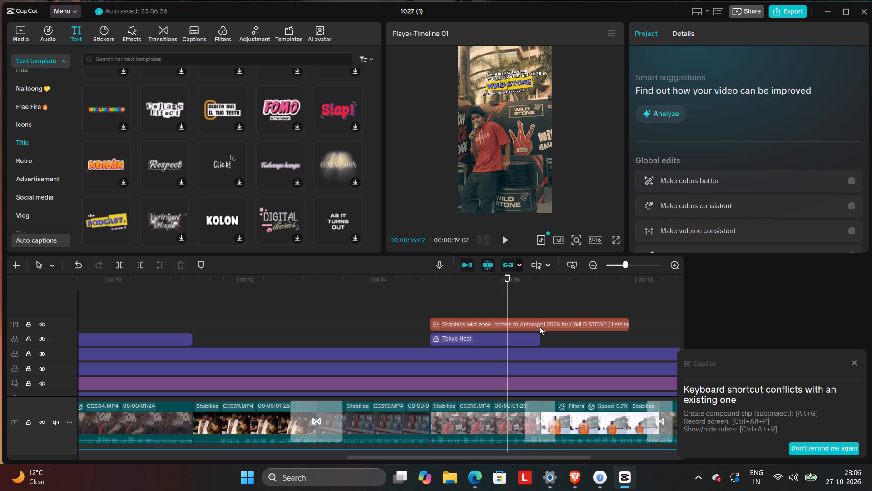
# Clear all text from the first paragraph of the WILD STONE title.
pyautogui.click(540, 326)
pyautogui.click(732, 113)
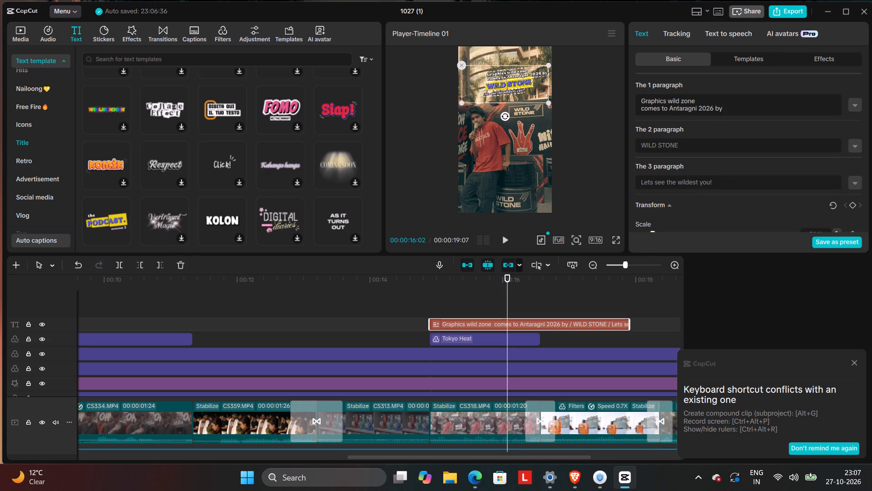
pyautogui.press('BackSpace')
pyautogui.press('BackSpace')
pyautogui.press('BackSpace')
pyautogui.press('BackSpace')
pyautogui.press('BackSpace')
pyautogui.press('BackSpace')
pyautogui.press('BackSpace')
pyautogui.press('BackSpace')
pyautogui.press('BackSpace')
pyautogui.press('BackSpace')
pyautogui.press('BackSpace')
pyautogui.press('BackSpace')
pyautogui.press('BackSpace')
pyautogui.press('BackSpace')
pyautogui.press('BackSpace')
pyautogui.press('BackSpace')
pyautogui.press('BackSpace')
pyautogui.press('BackSpace')
pyautogui.press('BackSpace')
pyautogui.press('BackSpace')
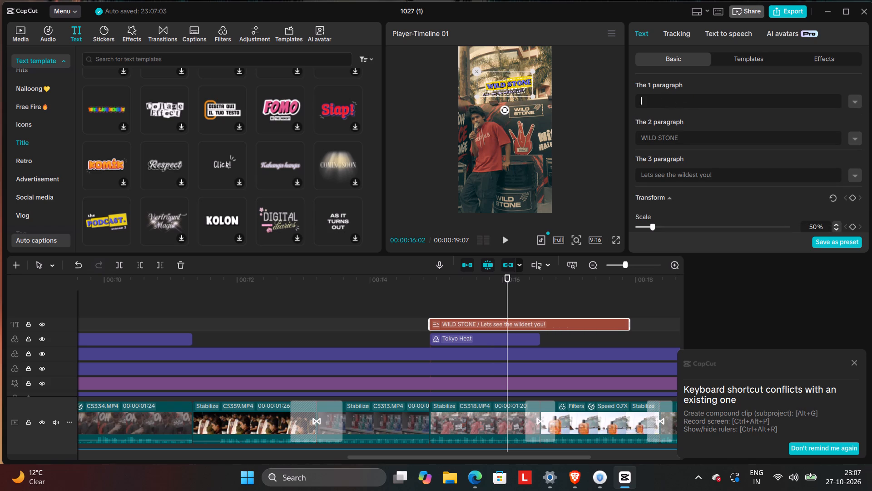
# Scale the WILD STONE title to 59% and move it down to just above the man's head.
pyautogui.moveTo(528, 92); pyautogui.dragTo(545, 113)
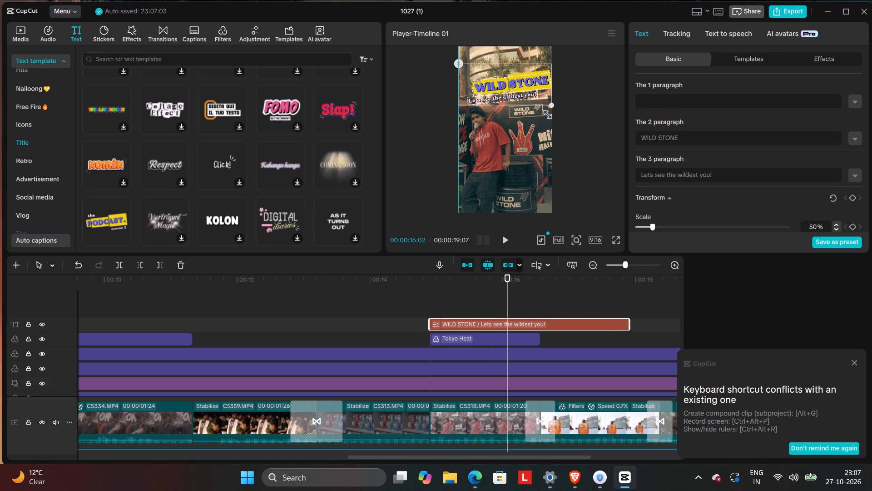
pyautogui.moveTo(545, 113); pyautogui.dragTo(531, 102)
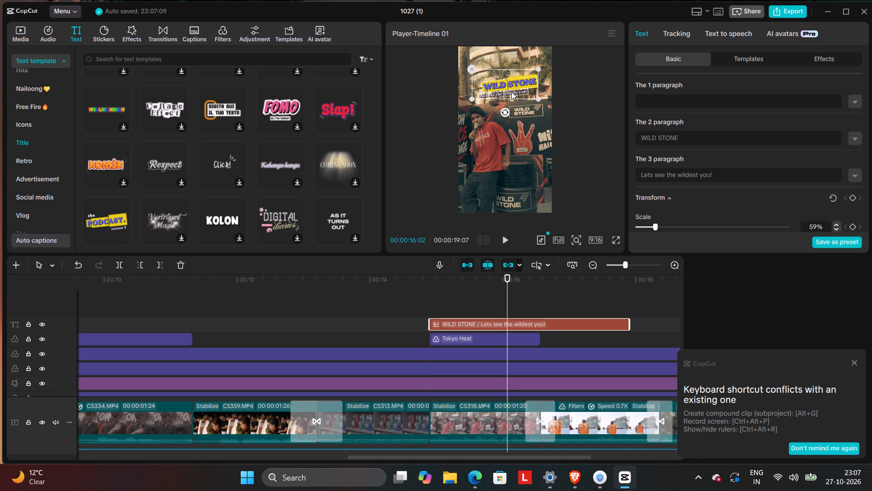
pyautogui.moveTo(513, 87); pyautogui.dragTo(511, 102)
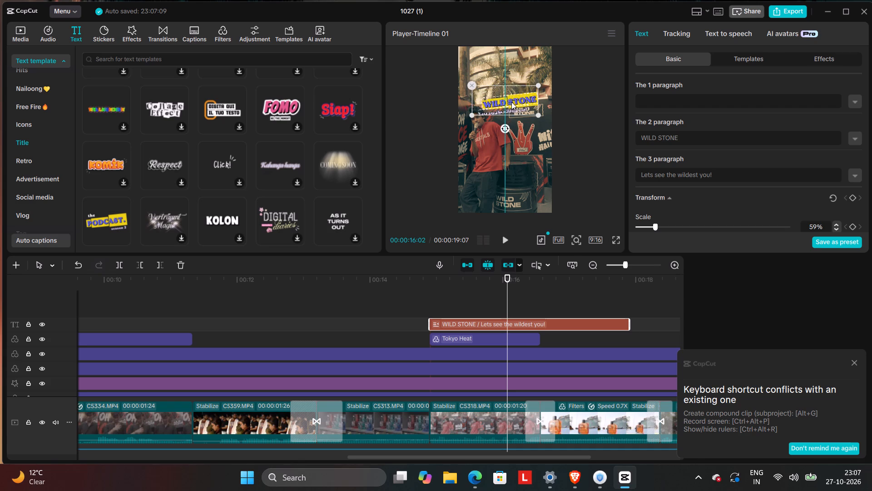
pyautogui.moveTo(511, 102); pyautogui.dragTo(511, 98)
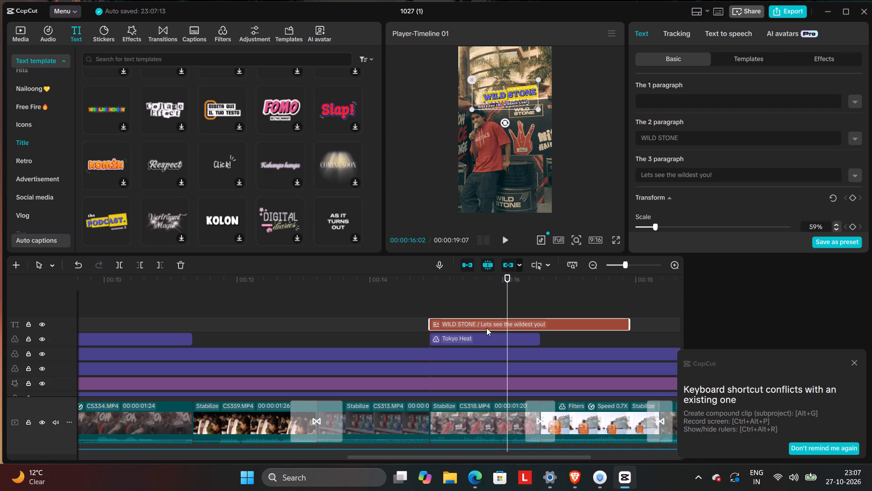
# Move the separate "Graphics wild zone comes to Antaragni 2026 by" text clip earlier so it starts with CS318.MP4.
pyautogui.scroll(-6, 486, 393)
pyautogui.scroll(2, 488, 391)
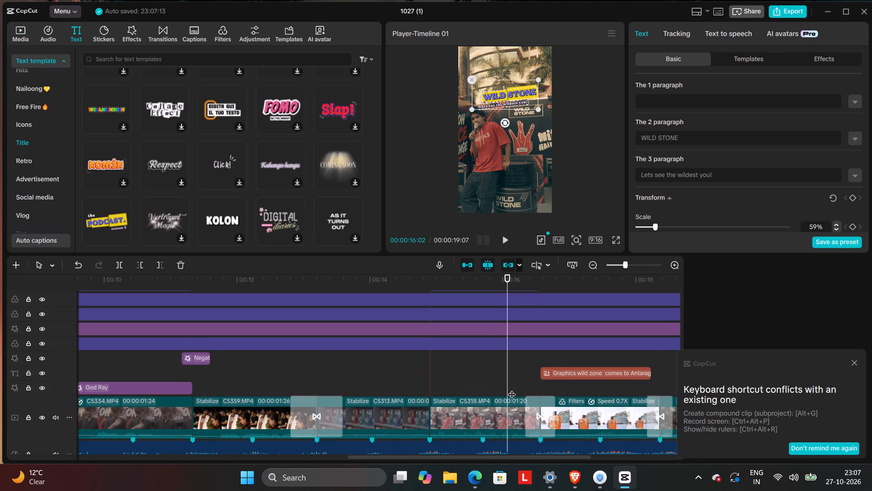
pyautogui.moveTo(605, 375); pyautogui.dragTo(550, 375)
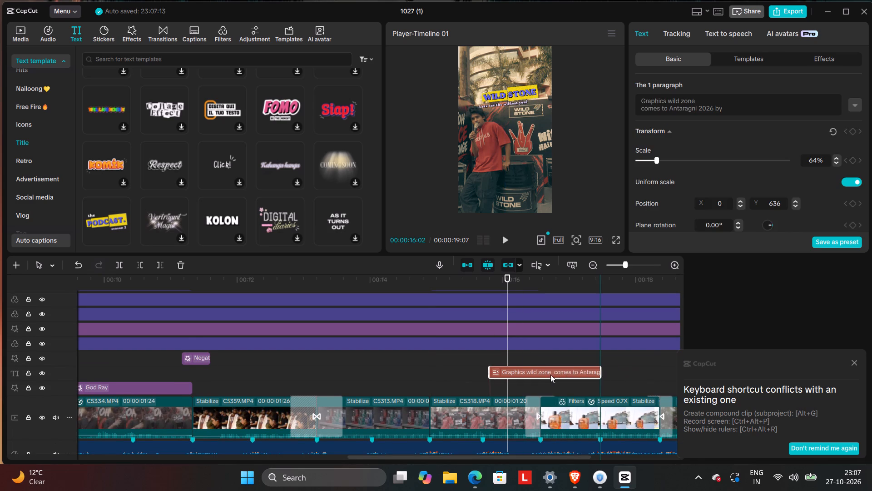
pyautogui.moveTo(550, 375); pyautogui.dragTo(500, 276)
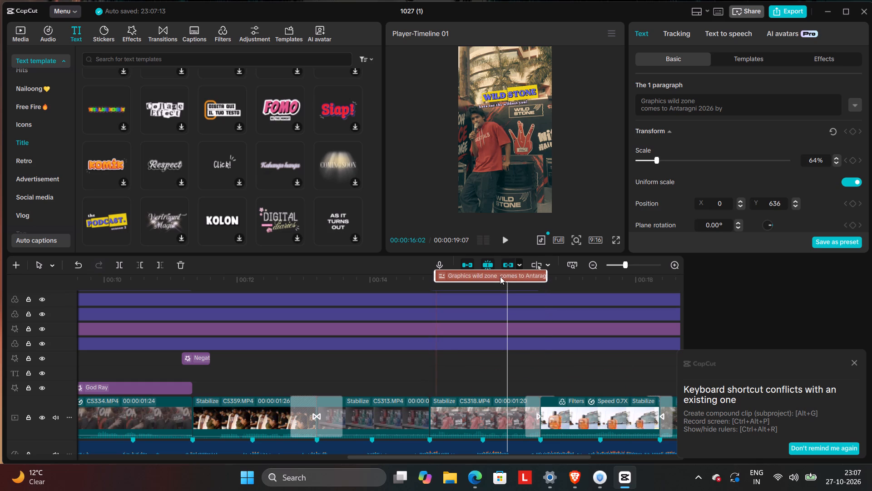
pyautogui.moveTo(500, 276); pyautogui.dragTo(502, 368)
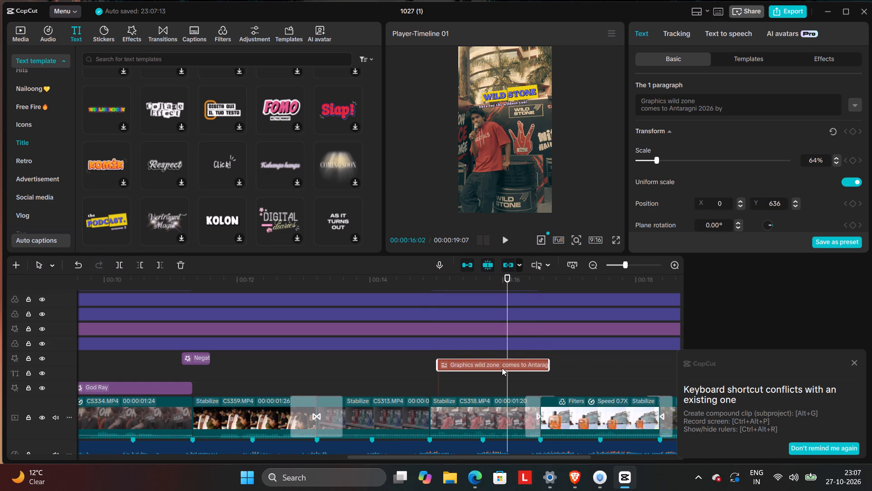
pyautogui.moveTo(502, 368); pyautogui.dragTo(492, 374)
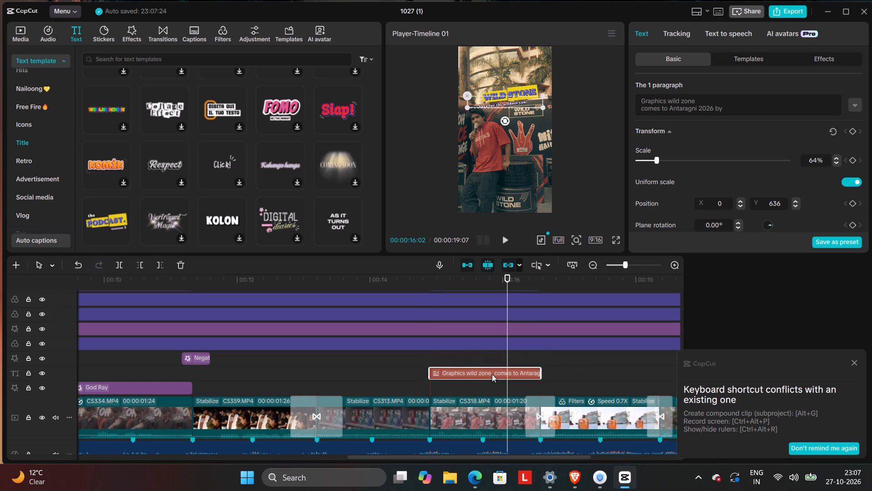
# Move the "Graphics wild zone comes to Antaragni 2026 by" text up in the preview to sit above WILD STONE.
pyautogui.moveTo(507, 97); pyautogui.dragTo(508, 81)
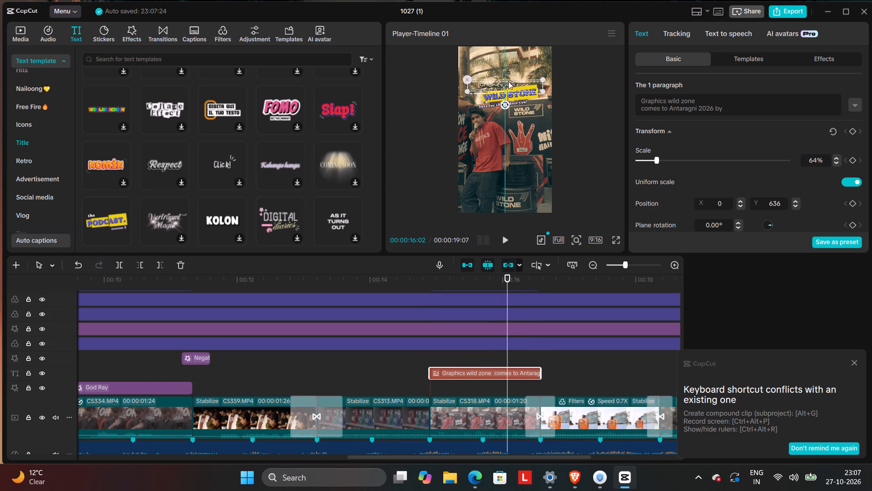
pyautogui.moveTo(508, 81); pyautogui.dragTo(515, 75)
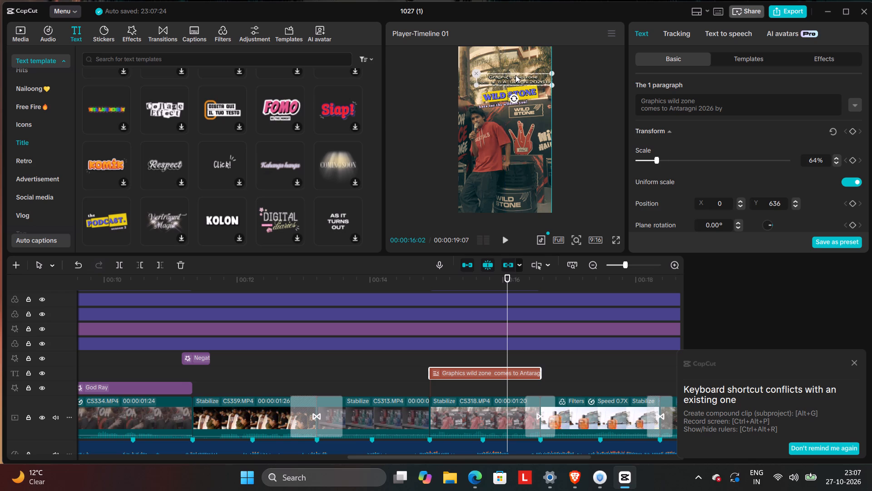
pyautogui.moveTo(515, 75); pyautogui.dragTo(509, 75)
# Shift the WILD STONE title slightly left and down in the preview, beneath the "Graphics wild zone" text.
pyautogui.click(527, 95)
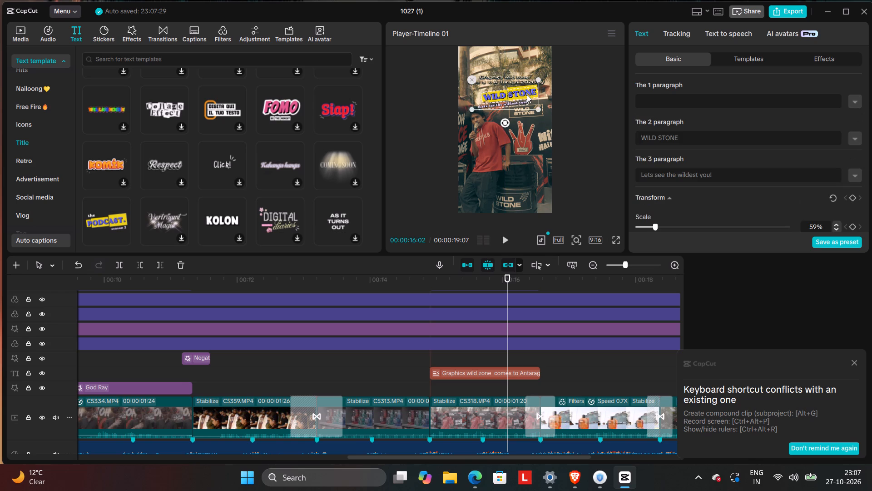
pyautogui.moveTo(527, 95); pyautogui.dragTo(519, 98)
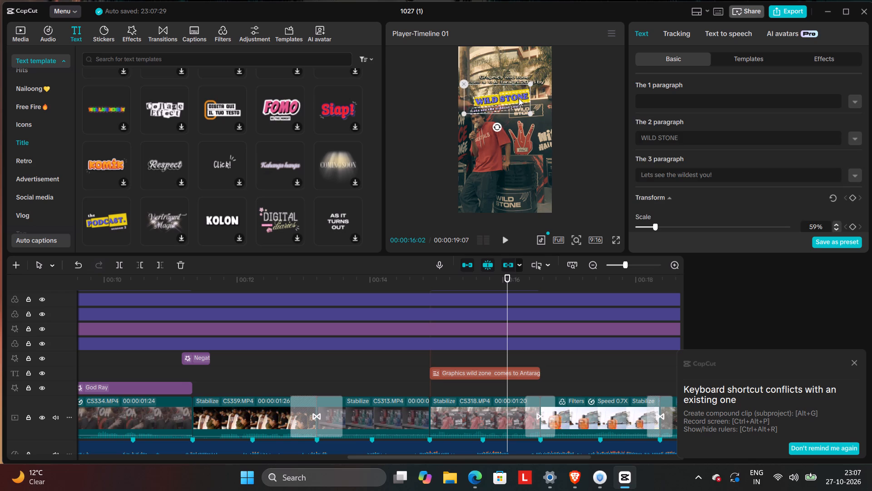
pyautogui.moveTo(519, 98); pyautogui.dragTo(521, 96)
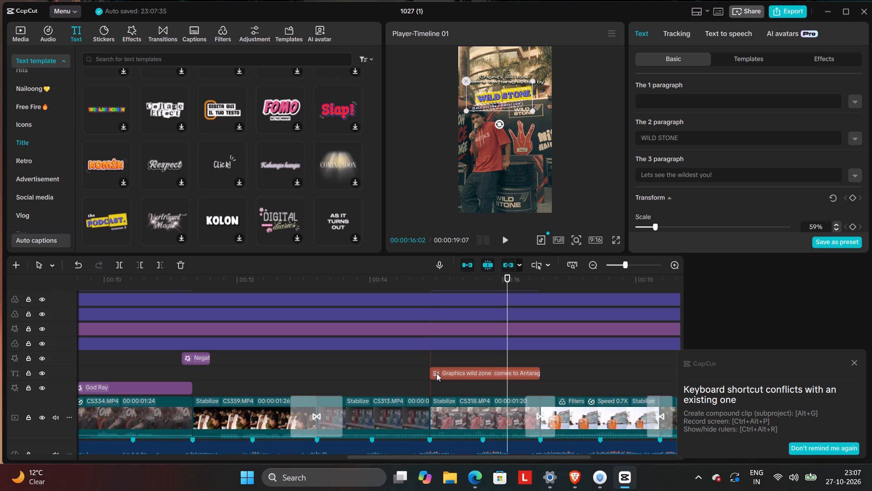
# Trim the start of the WILD STONE title so it begins shortly after CS318.MP4 and the "Graphics wild zone" text.
pyautogui.click(436, 371)
pyautogui.scroll(2, 444, 371)
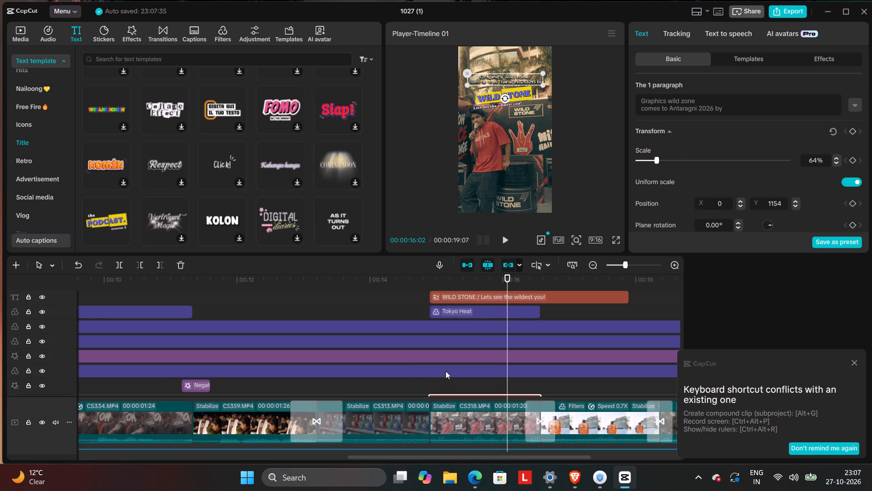
pyautogui.click(455, 296)
pyautogui.moveTo(432, 299); pyautogui.dragTo(471, 295)
# Extend the end of the WILD STONE title to the cut at the end of the 0.7X-speed perfume bottle clip.
pyautogui.scroll(-1, 476, 339)
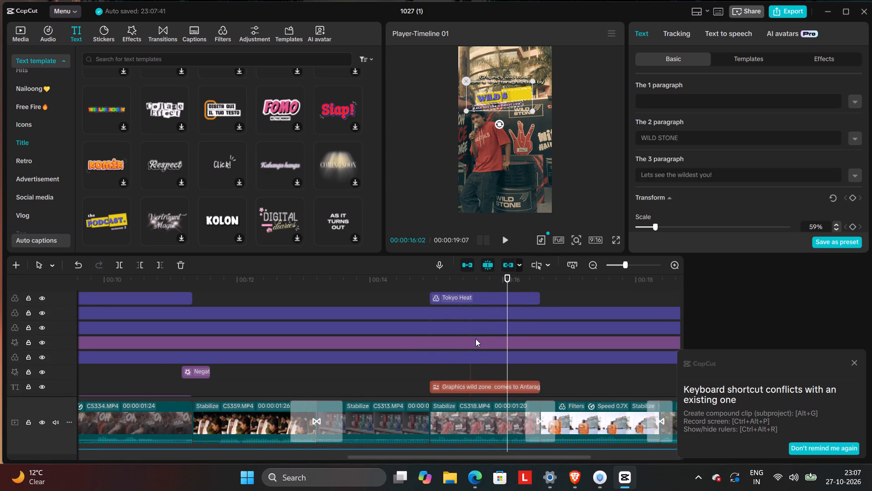
pyautogui.scroll(-2, 476, 339)
pyautogui.click(512, 356)
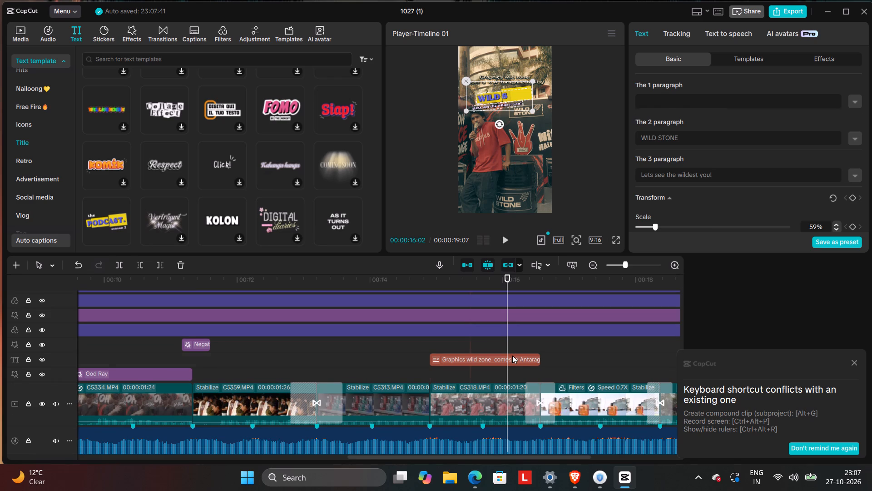
pyautogui.scroll(3, 538, 358)
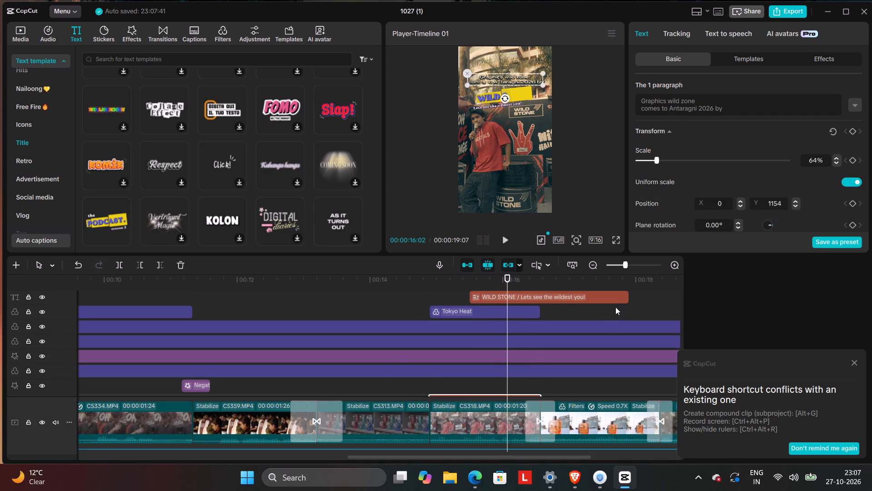
pyautogui.click(617, 301)
pyautogui.moveTo(632, 297); pyautogui.dragTo(643, 297)
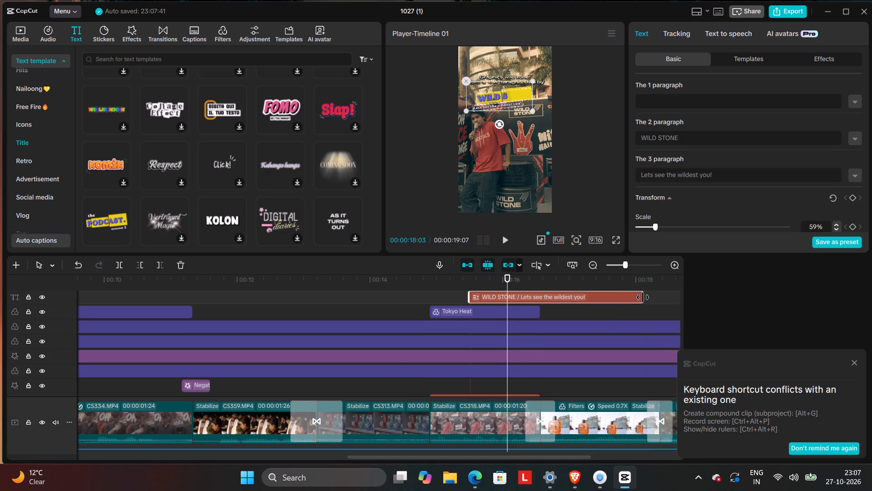
pyautogui.moveTo(643, 297); pyautogui.dragTo(658, 295)
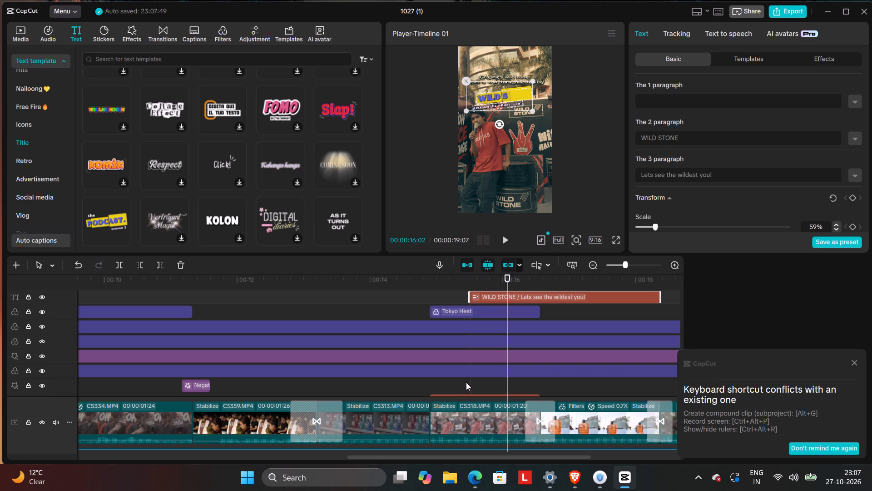
# Extend the "Graphics wild zone comes to Antaragni 2026 by" text to the same cut at the end of the perfume bottle clip.
pyautogui.scroll(-1, 478, 388)
pyautogui.click(492, 381)
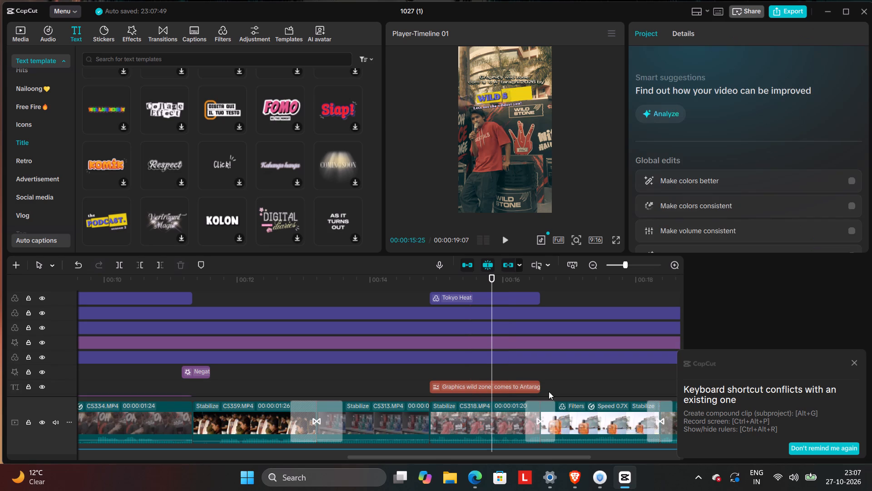
pyautogui.click(540, 391)
pyautogui.moveTo(540, 391); pyautogui.dragTo(647, 378)
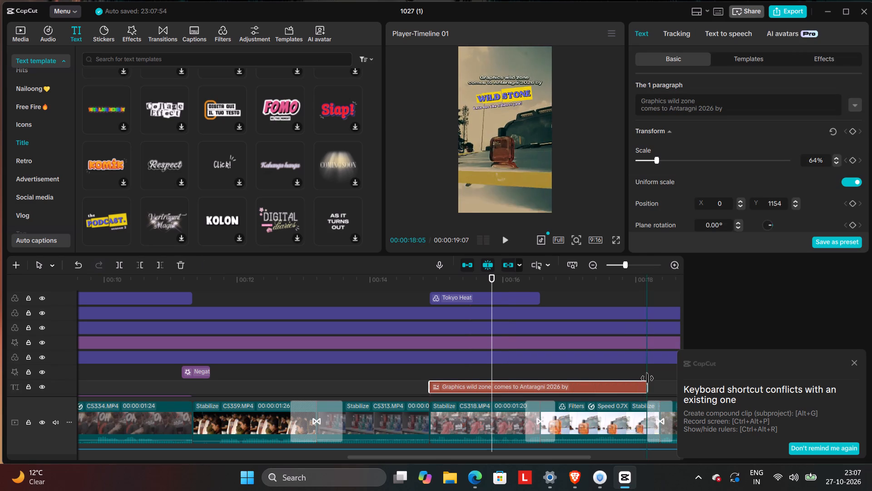
pyautogui.moveTo(647, 378); pyautogui.dragTo(542, 378)
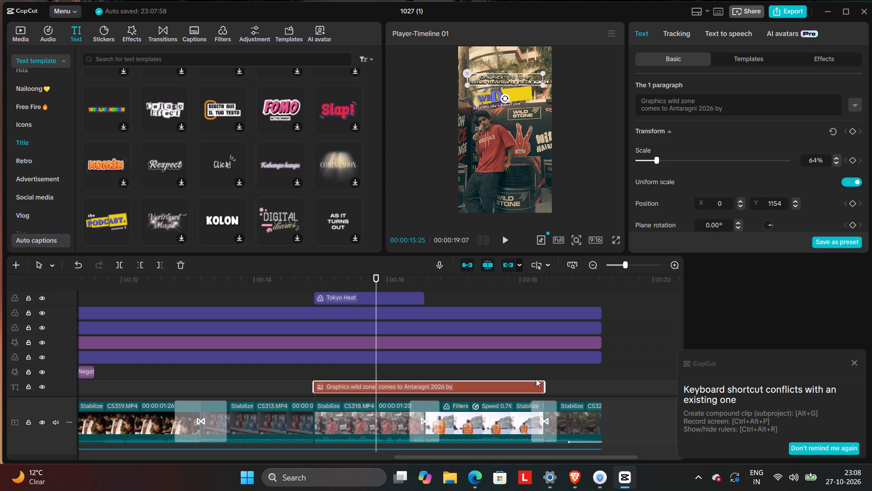
pyautogui.moveTo(542, 382); pyautogui.dragTo(542, 390)
# Play the video full screen from 00:00:09:21 to review the animation and timing of both titles.
pyautogui.click(617, 241)
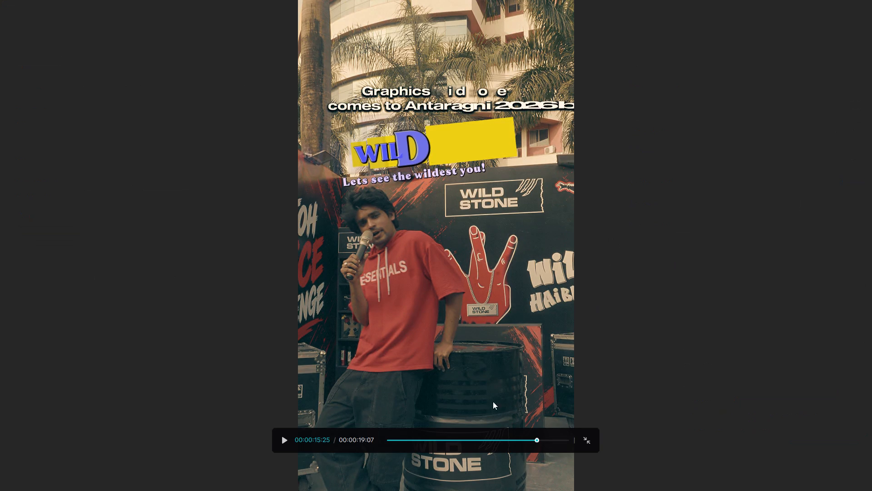
pyautogui.click(479, 441)
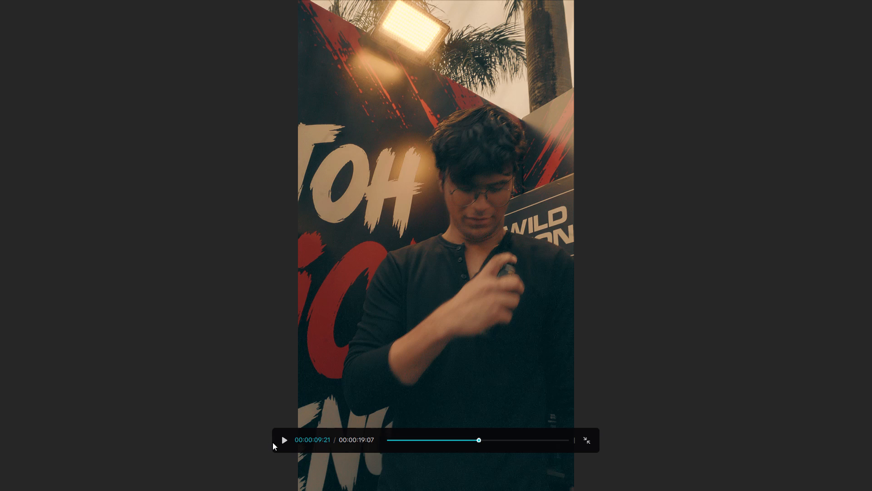
pyautogui.click(286, 443)
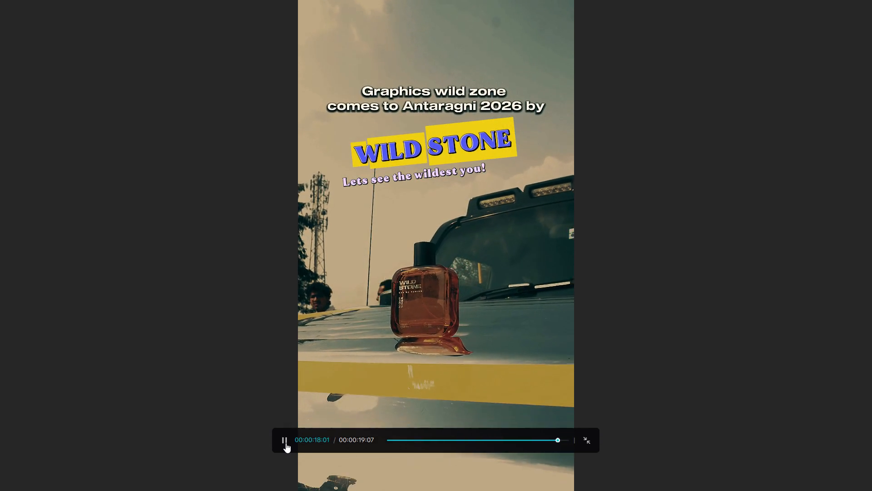
pyautogui.click(286, 443)
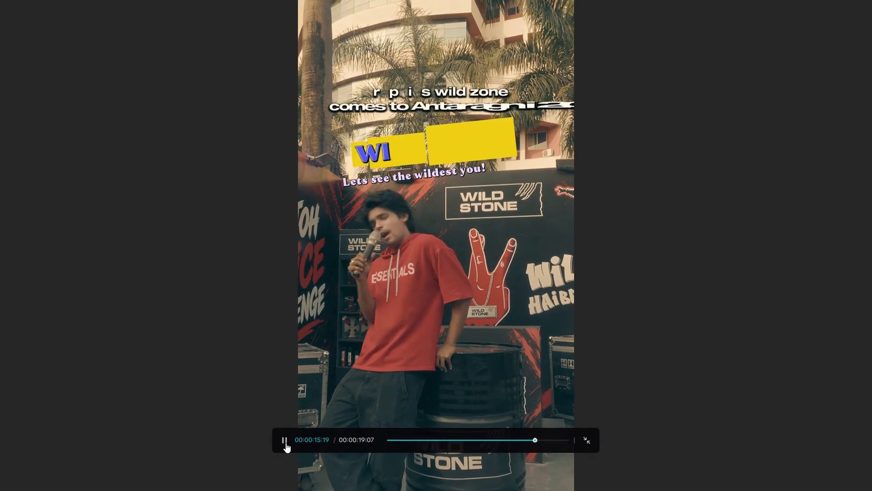
pyautogui.press('space')
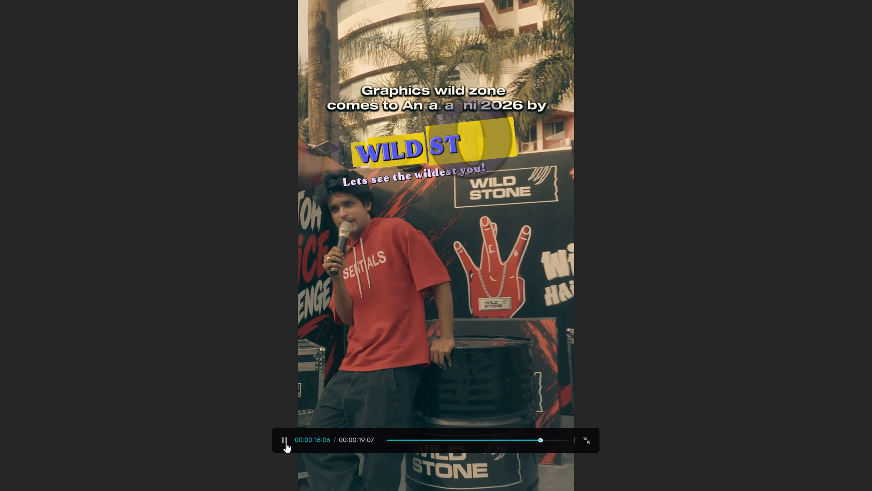
pyautogui.press('space')
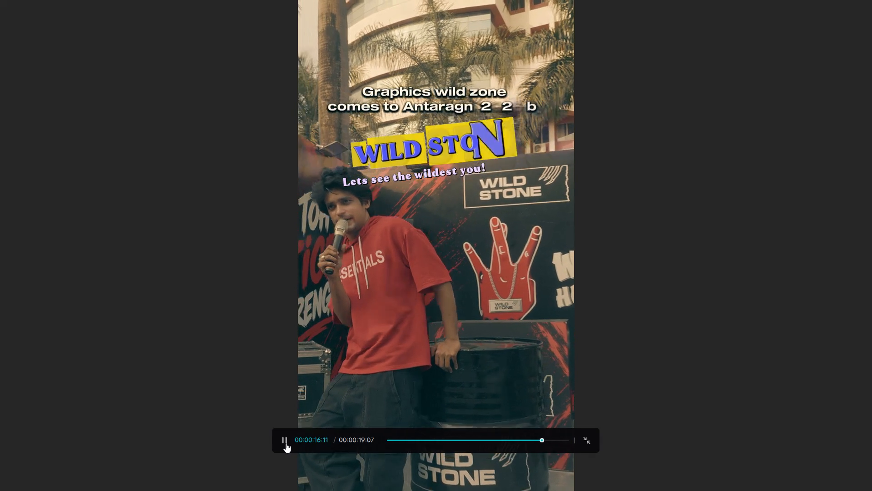
pyautogui.press('space')
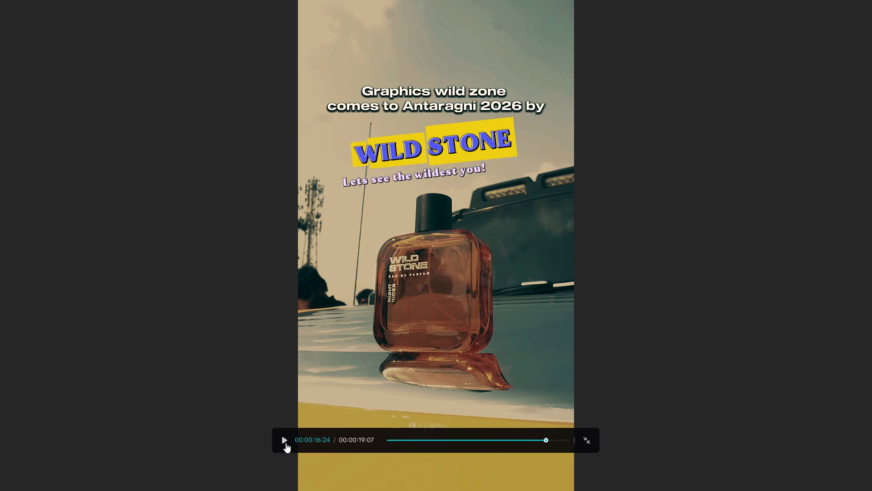
pyautogui.press('space')
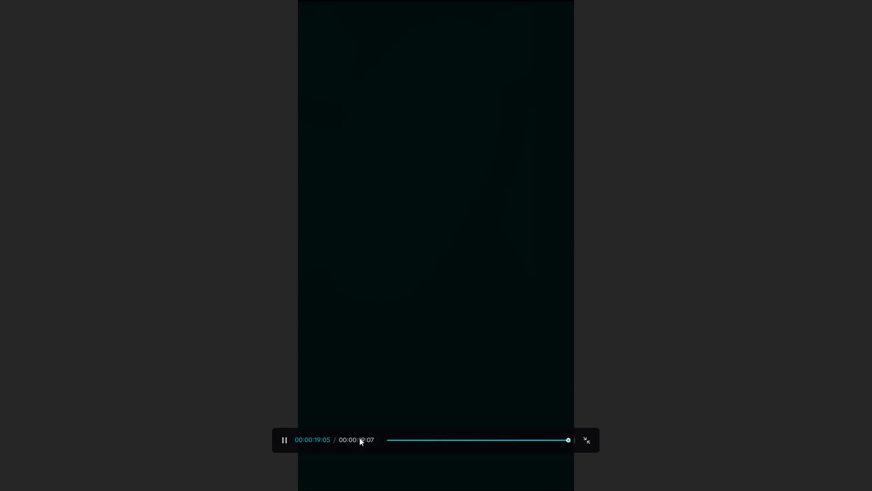
pyautogui.click(582, 438)
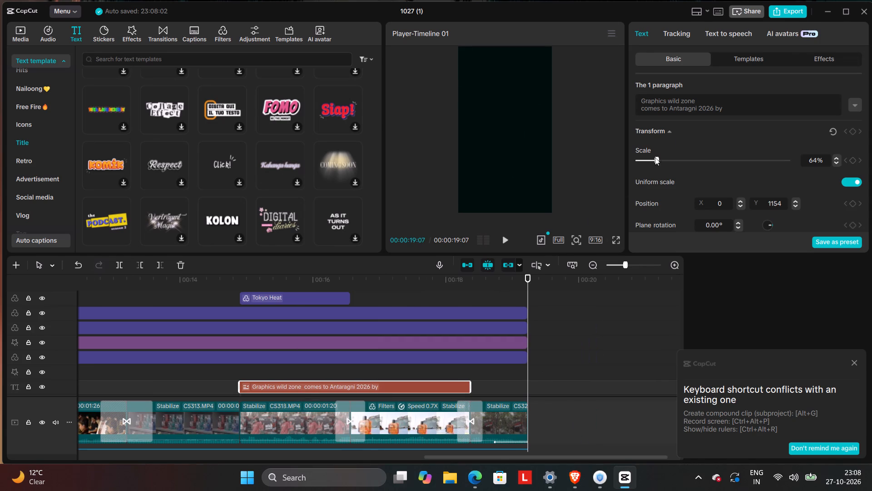
# Rewrite "Antaragni" in capitals as "ANTARAGNI" in the "Graphics wild zone comes to Antaragni 2026 by" text.
pyautogui.click(696, 107)
pyautogui.press('BackSpace')
pyautogui.press('BackSpace')
pyautogui.press('BackSpace')
pyautogui.press('BackSpace')
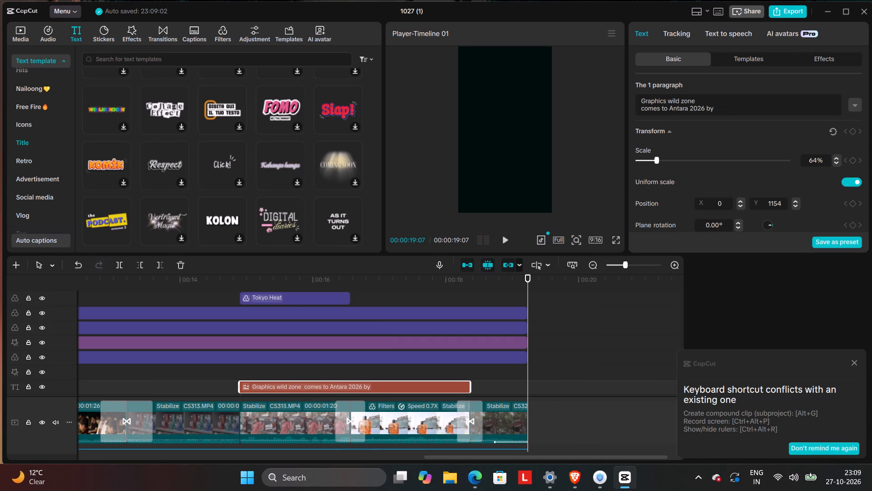
pyautogui.press('BackSpace')
pyautogui.press('BackSpace')
pyautogui.press('BackSpace')
pyautogui.press('BackSpace')
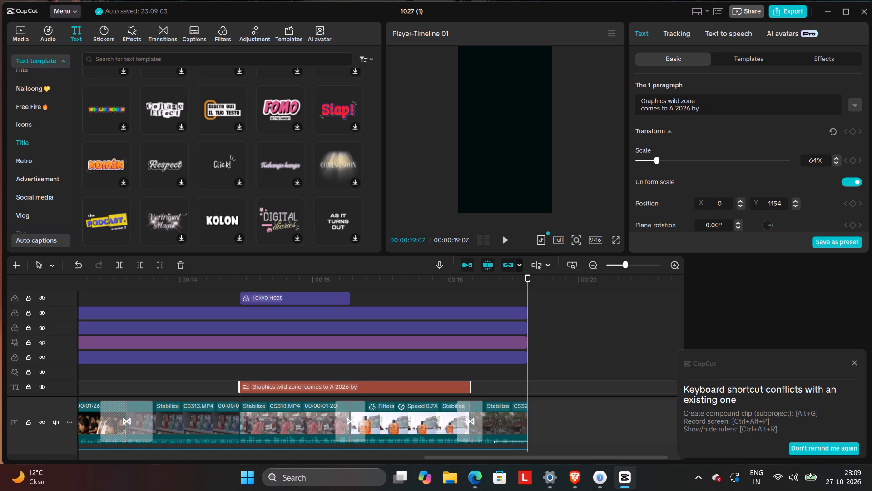
pyautogui.press('n')
pyautogui.press('BackSpace')
pyautogui.press('n')
pyautogui.write('TARANG')
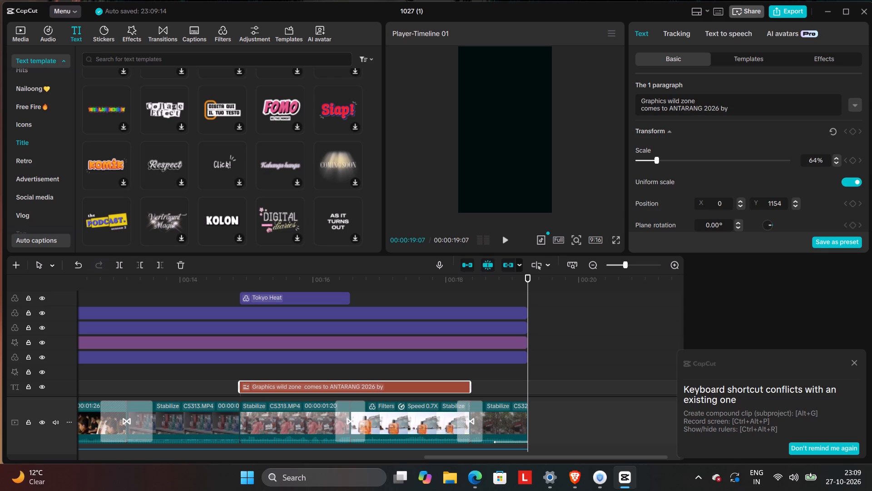
pyautogui.press('BackSpace')
pyautogui.press('BackSpace')
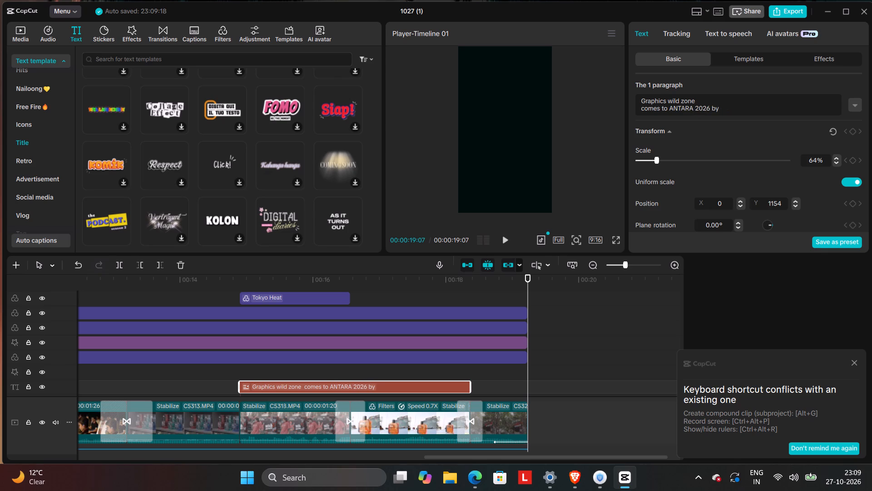
pyautogui.write('GNI')
# Select the word "ANTARAGNI" in the "Graphics wild zone comes to ANTARAGNI 2026 by" text and examine its available formatting and effects settings.
pyautogui.moveTo(670, 110); pyautogui.dragTo(676, 109)
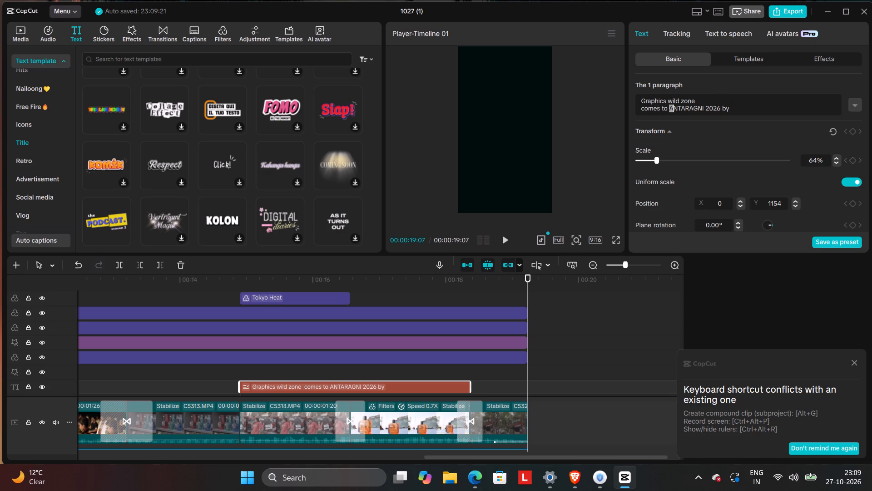
pyautogui.moveTo(676, 109); pyautogui.dragTo(704, 103)
pyautogui.click(680, 114)
pyautogui.moveTo(669, 109); pyautogui.dragTo(690, 105)
pyautogui.moveTo(690, 105); pyautogui.dragTo(704, 107)
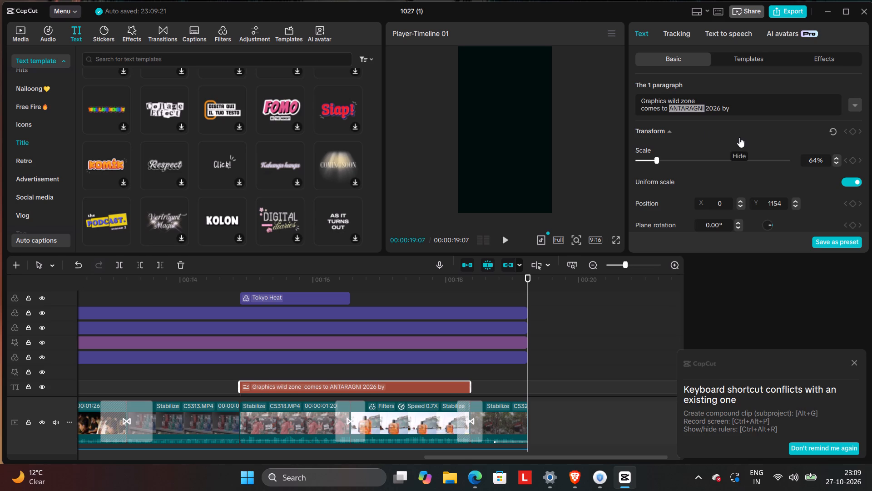
pyautogui.scroll(-6, 739, 137)
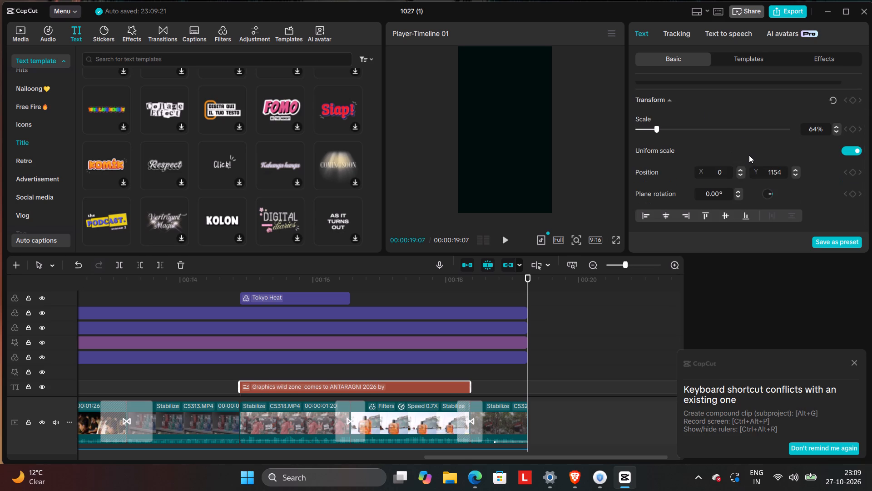
pyautogui.scroll(-12, 751, 159)
pyautogui.scroll(5, 755, 160)
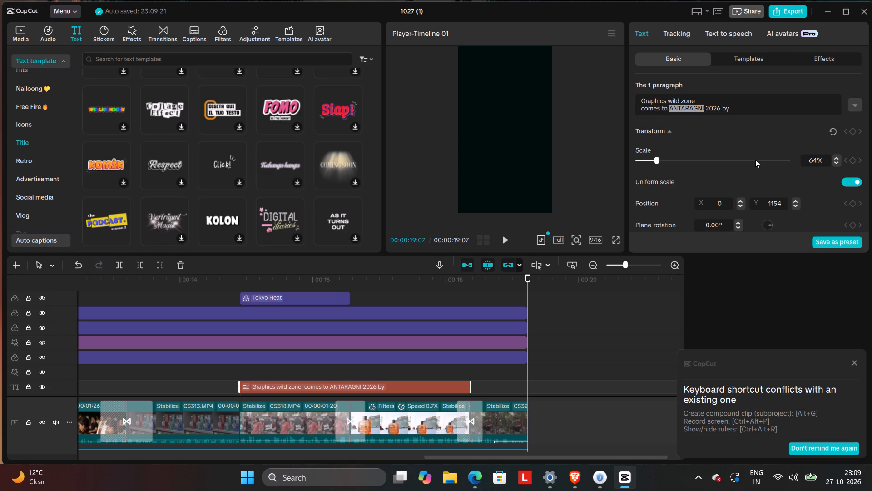
pyautogui.scroll(-6, 755, 160)
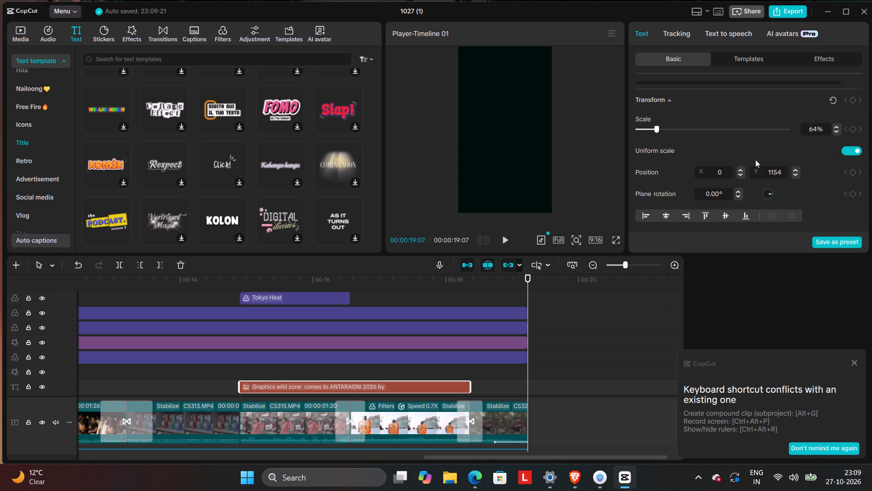
pyautogui.scroll(11, 755, 160)
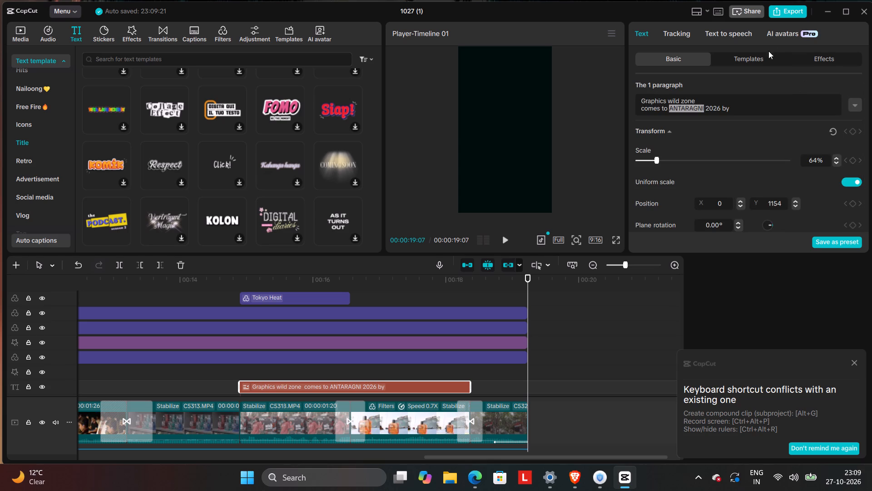
pyautogui.click(807, 52)
pyautogui.click(807, 53)
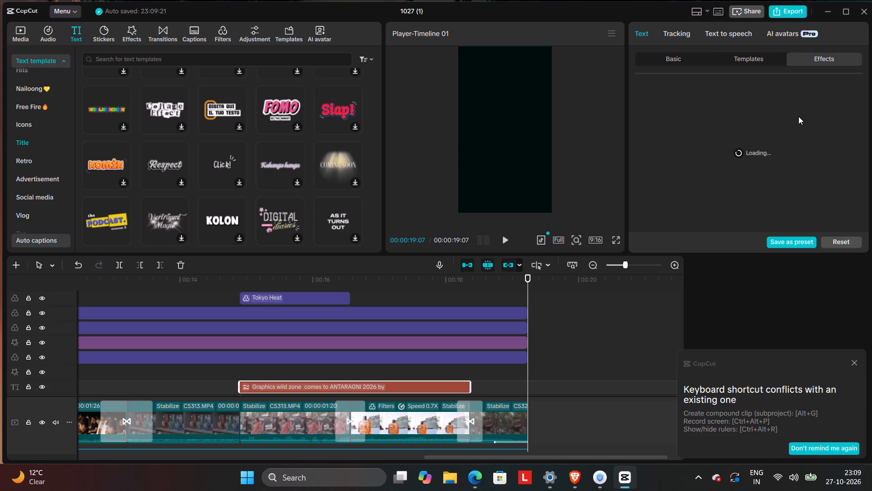
pyautogui.click(649, 60)
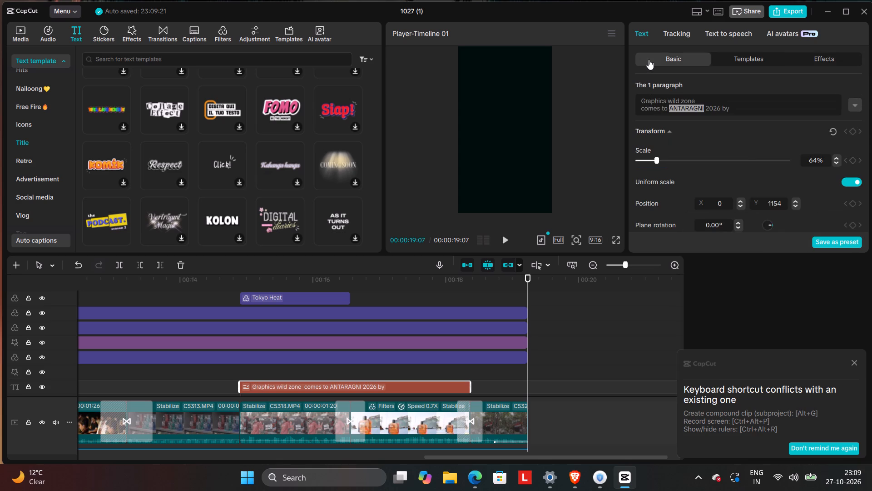
pyautogui.scroll(-1, 655, 131)
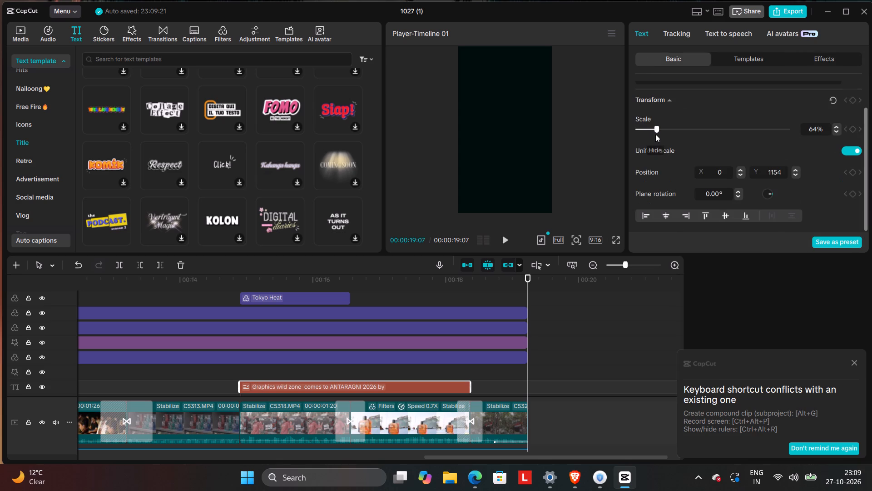
pyautogui.scroll(-5, 655, 142)
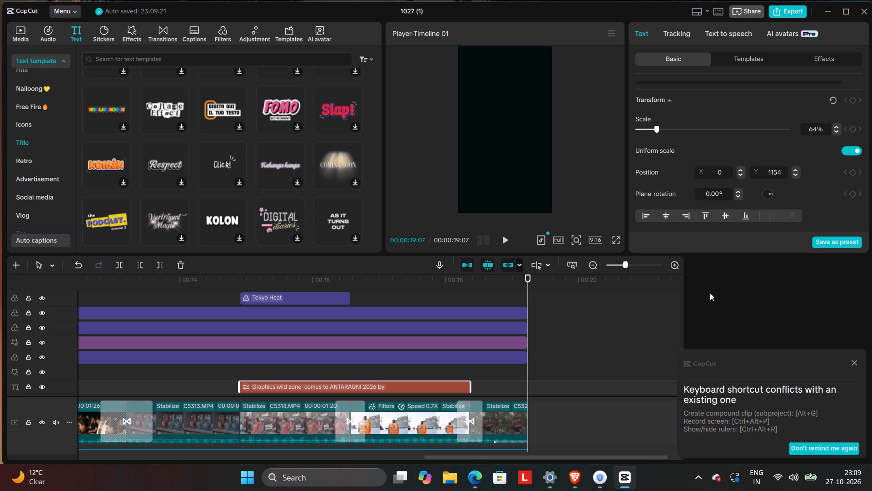
# Play the video from 00:00:14:08 to the end to review the closing titles with the capitalised ANTARAGNI.
pyautogui.click(728, 317)
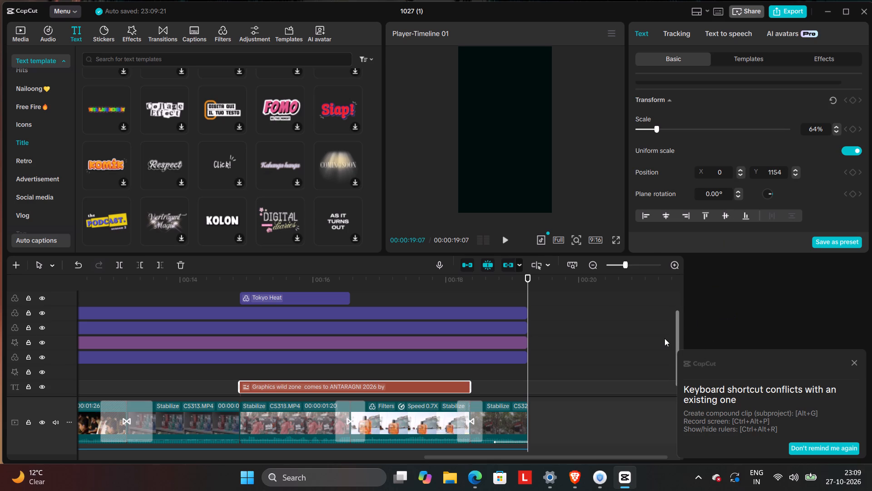
pyautogui.click(664, 338)
pyautogui.click(198, 299)
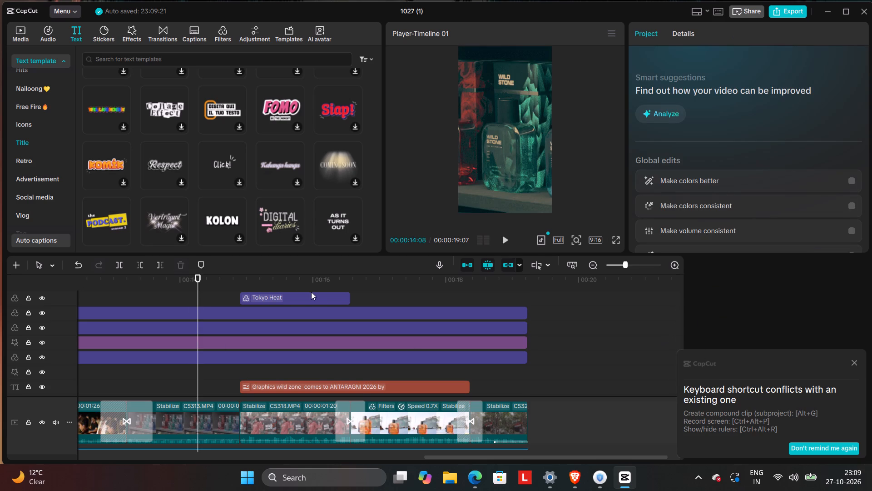
pyautogui.click(508, 236)
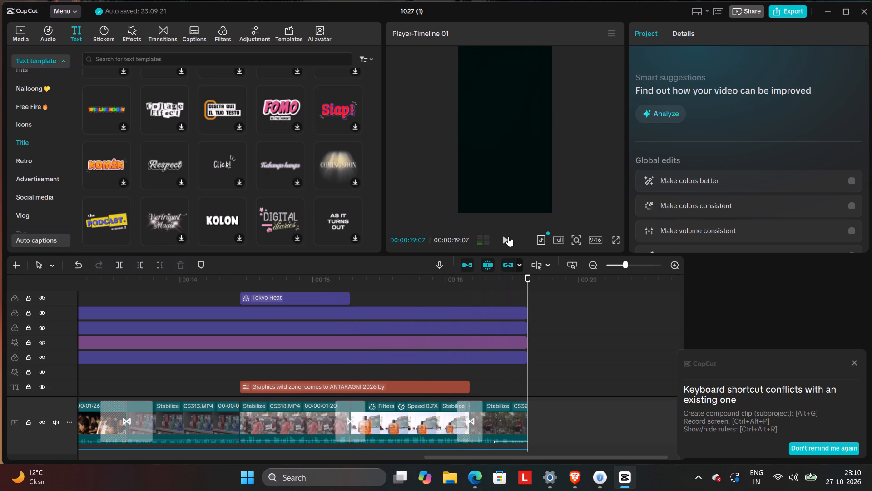
# Open the export settings and name the exported video "ANTARAGNI x WILD STONE".
pyautogui.click(777, 12)
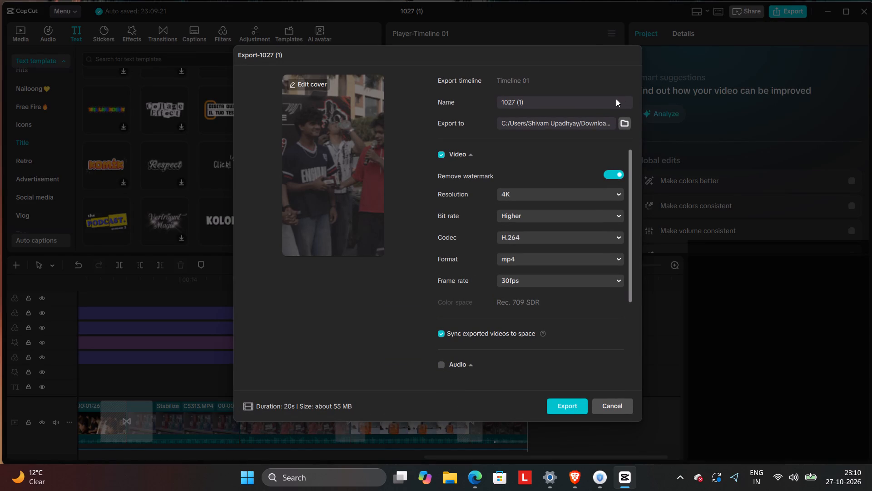
pyautogui.click(616, 99)
pyautogui.press('BackSpace')
pyautogui.press('BackSpace')
pyautogui.press('BackSpace')
pyautogui.press('BackSpace')
pyautogui.press('BackSpace')
pyautogui.press('BackSpace')
pyautogui.press('BackSpace')
pyautogui.press('BackSpace')
pyautogui.press('BackSpace')
pyautogui.press('BackSpace')
pyautogui.press('BackSpace')
pyautogui.press('BackSpace')
pyautogui.press('BackSpace')
pyautogui.press('BackSpace')
pyautogui.write('an')
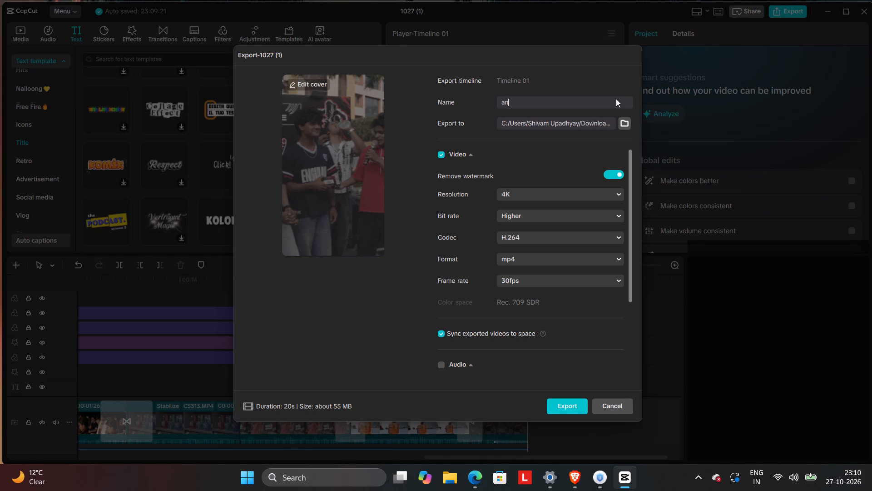
pyautogui.press('BackSpace')
pyautogui.press('BackSpace')
pyautogui.write('ANTA')
pyautogui.write('RA')
pyautogui.write('GNI')
pyautogui.press('space')
pyautogui.press('x')
pyautogui.press('space')
pyautogui.write('WIL')
pyautogui.write('D STONE')
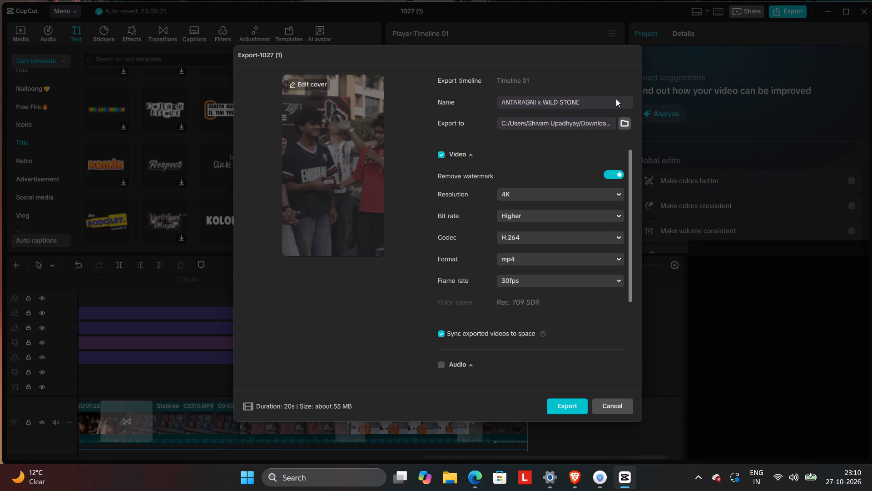
# Choose the My projects folder inside Downloads as the export destination.
pyautogui.click(621, 123)
pyautogui.scroll(-1, 266, 188)
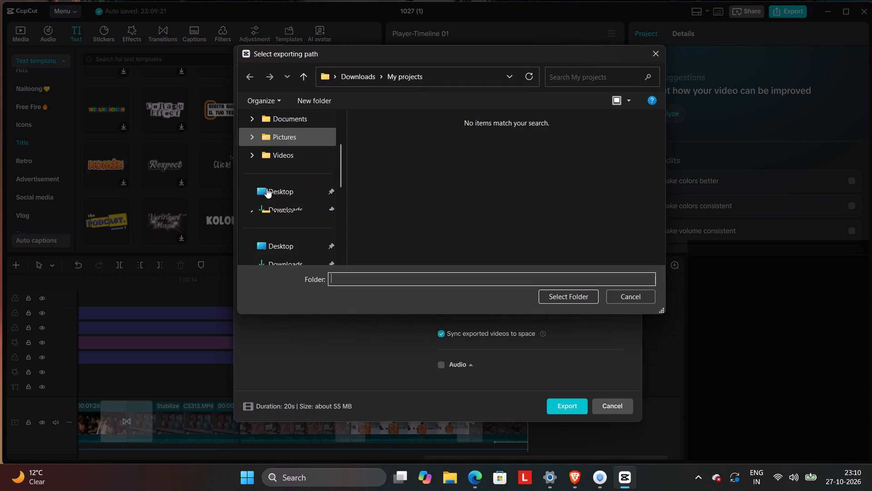
pyautogui.click(270, 197)
pyautogui.click(272, 202)
pyautogui.click(424, 184)
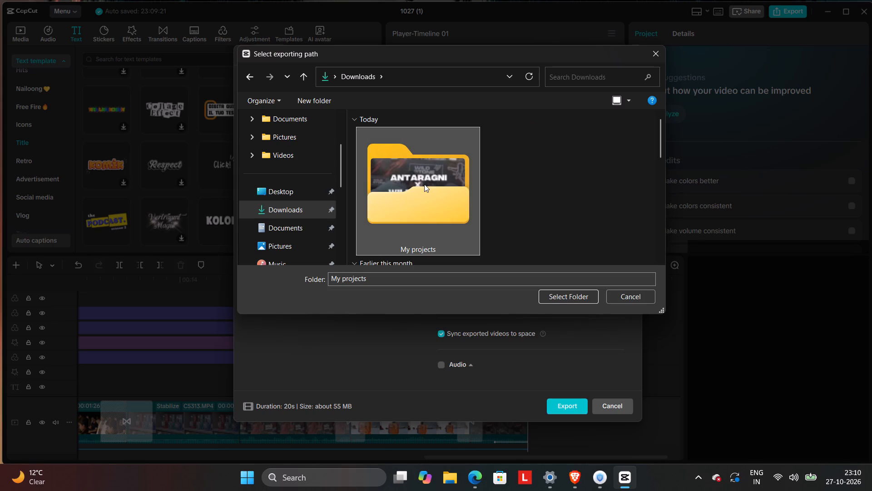
pyautogui.click(546, 297)
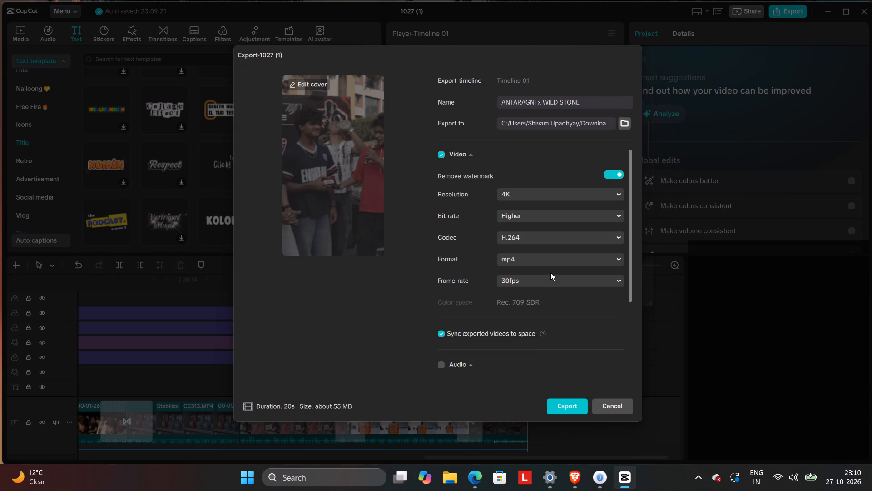
# Set the export frame rate to 59.94fps and start exporting the video.
pyautogui.click(556, 279)
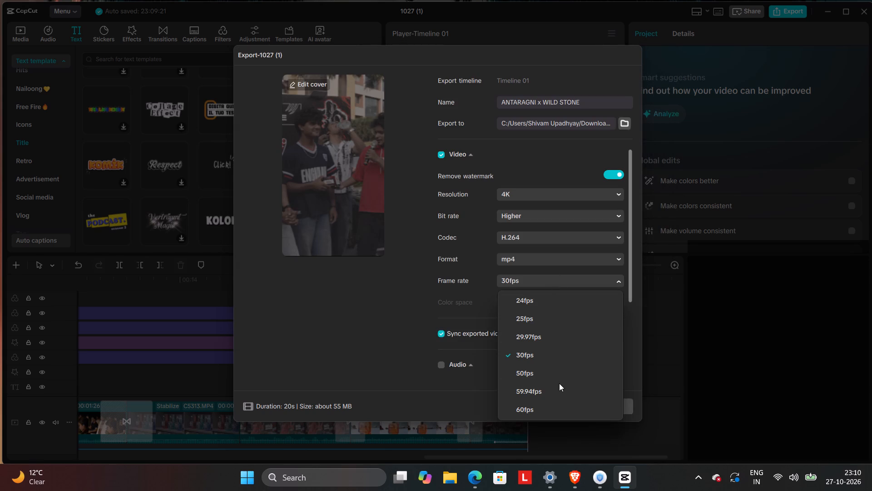
pyautogui.click(561, 395)
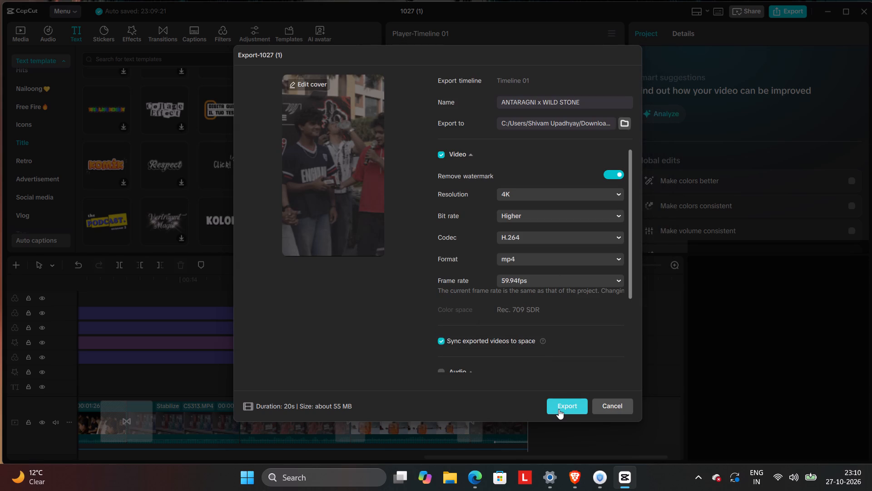
pyautogui.click(559, 409)
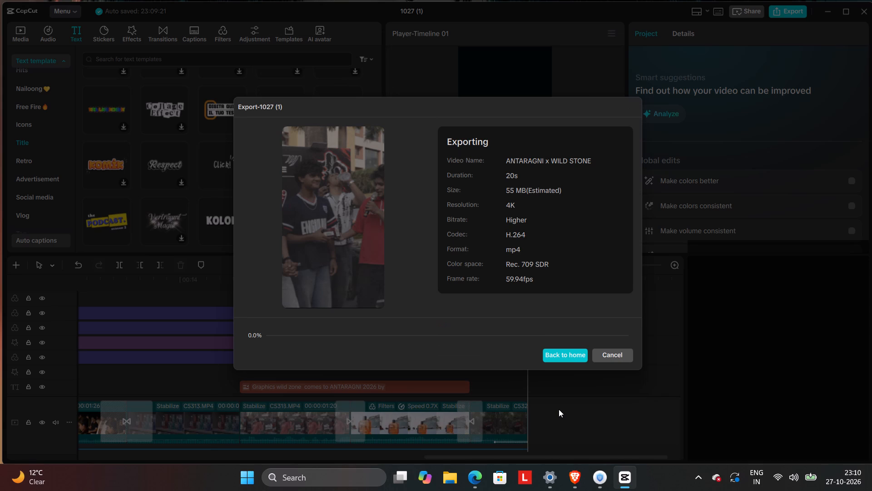
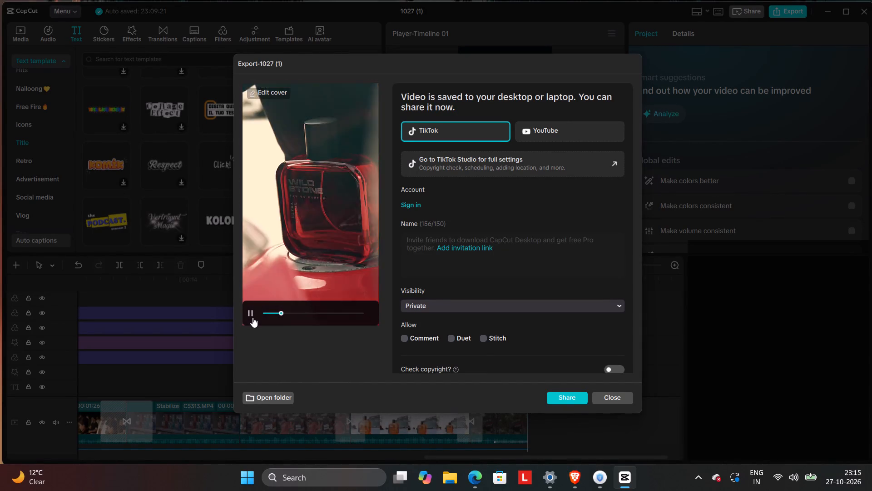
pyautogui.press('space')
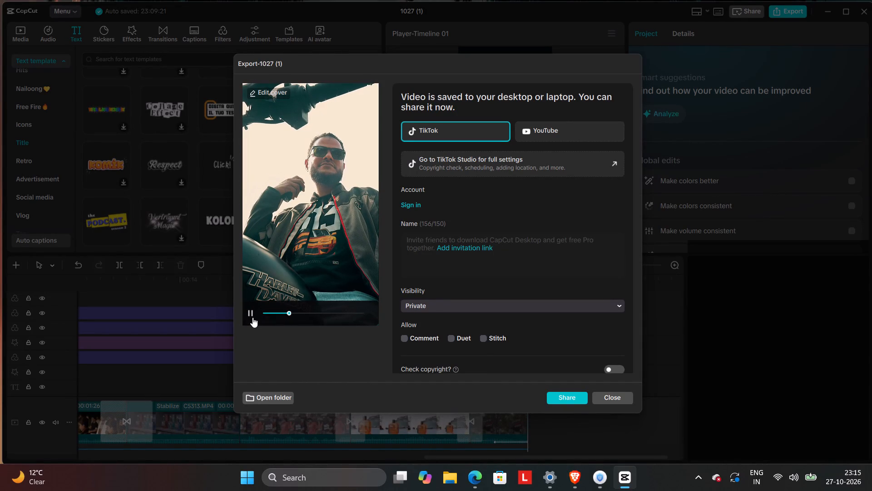
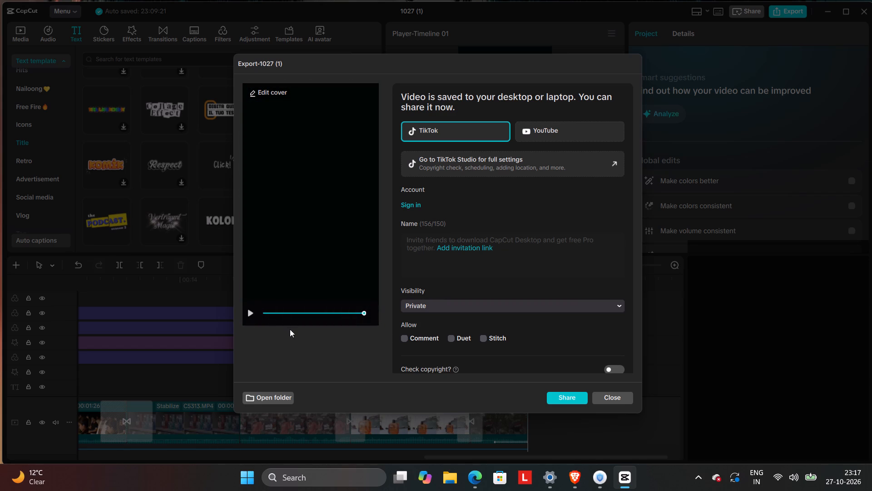
# Close the completed export window for project 1027 (1) without sharing the video to TikTok or YouTube.
pyautogui.click(605, 398)
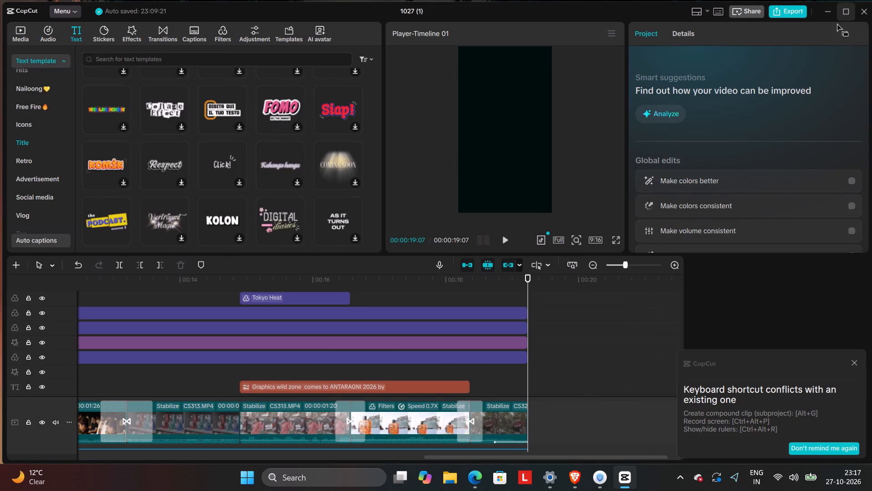
# Minimize the video editor and open WhatsApp from the pinned apps.
pyautogui.click(827, 15)
pyautogui.click(223, 476)
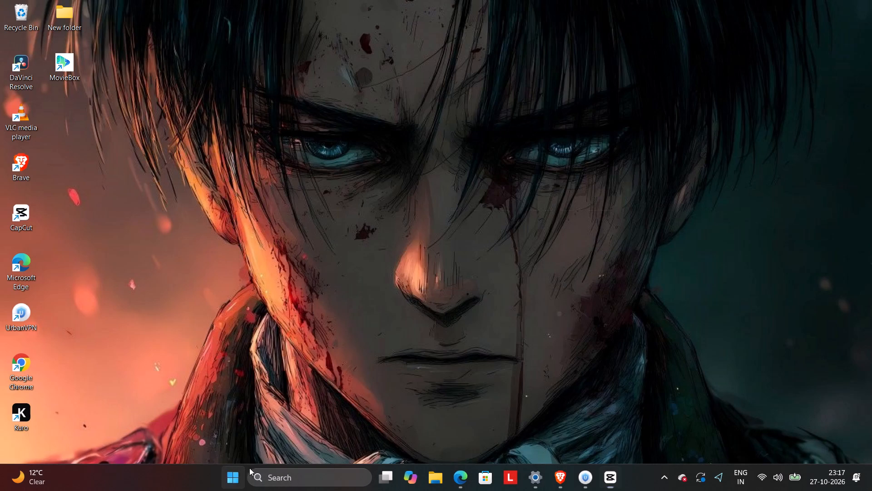
pyautogui.click(565, 189)
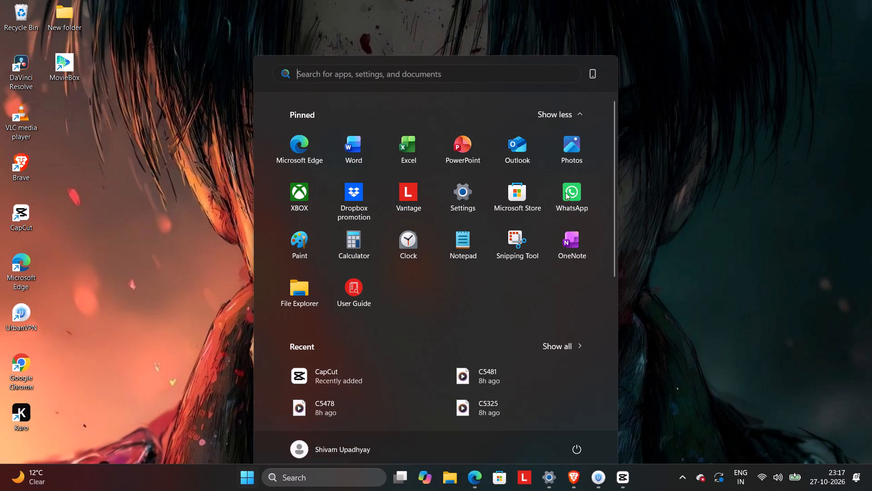
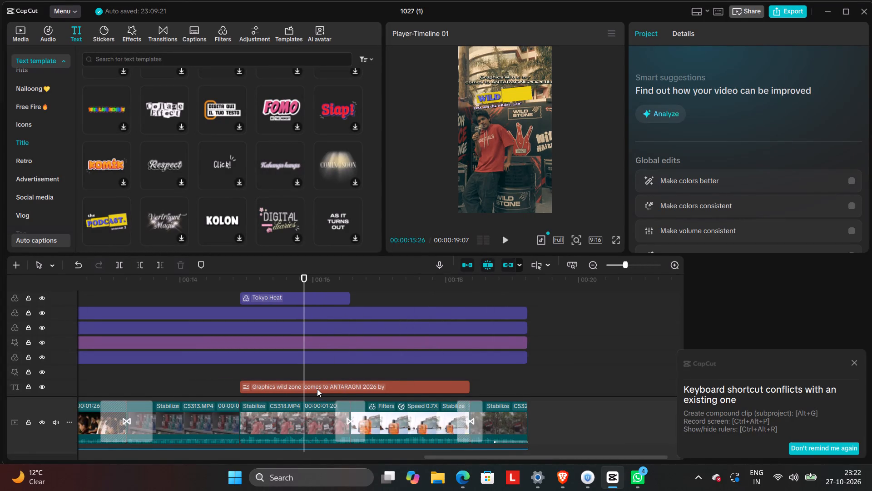
# Remove all the text from the "Graphics wild zone comes to ANTARAGNI 2026 by" caption clip.
pyautogui.scroll(-2, 317, 389)
pyautogui.scroll(3, 317, 389)
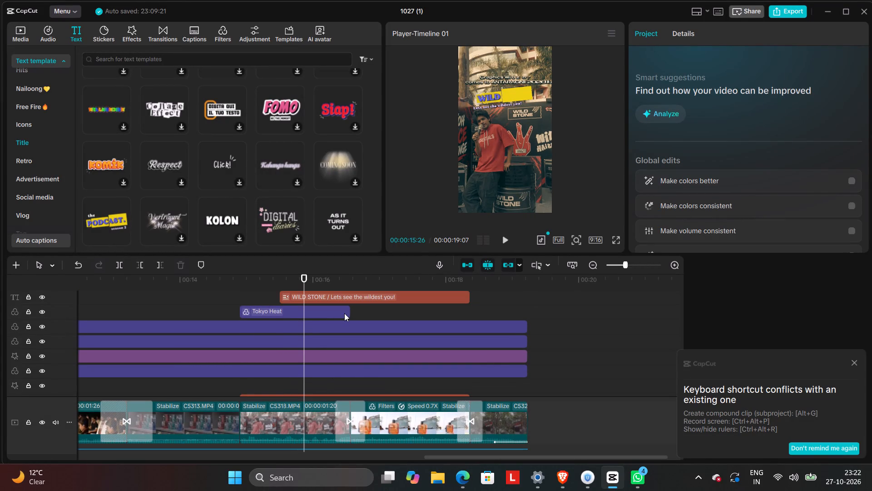
pyautogui.scroll(-1, 347, 377)
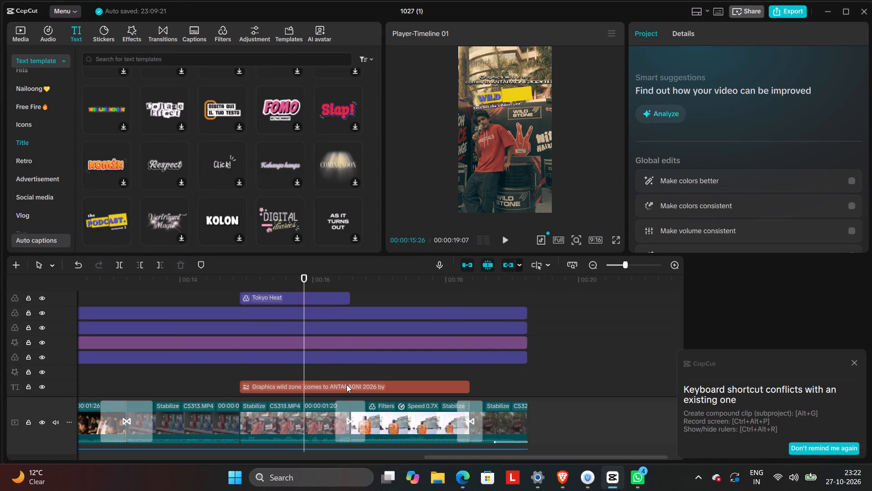
pyautogui.click(347, 385)
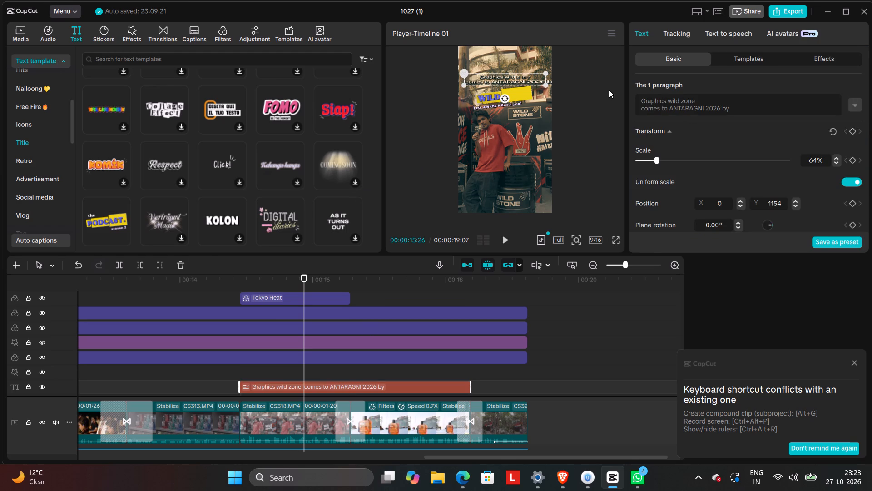
pyautogui.moveTo(638, 102); pyautogui.dragTo(744, 117)
pyautogui.rightClick(745, 118)
pyautogui.rightClick(751, 99)
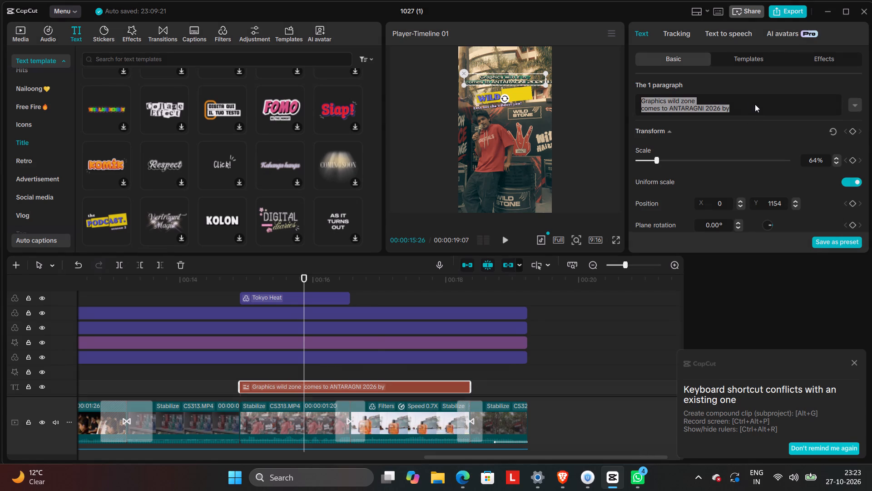
pyautogui.click(762, 127)
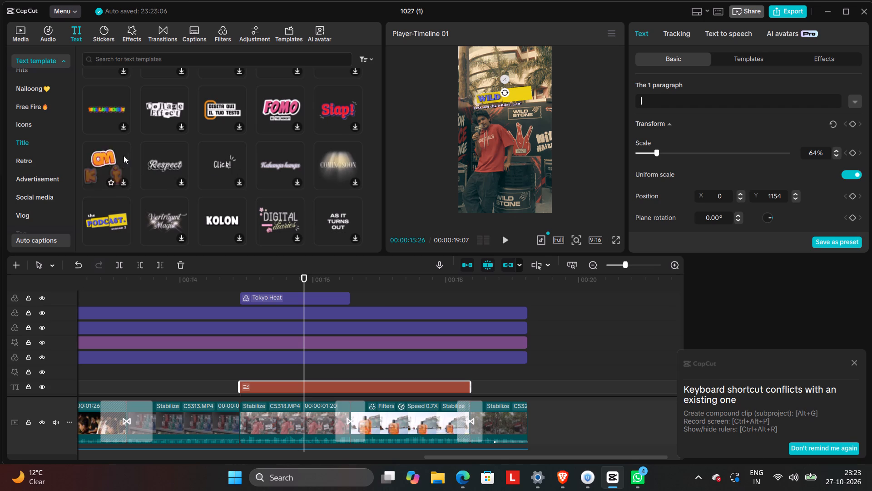
# Browse the Title text templates for a replacement caption style and preview the Continuez template.
pyautogui.scroll(1, 146, 165)
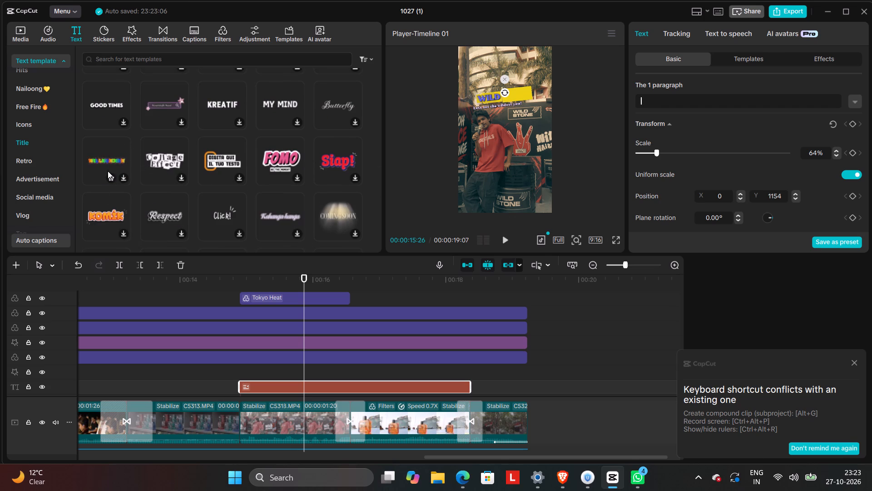
pyautogui.scroll(2, 108, 171)
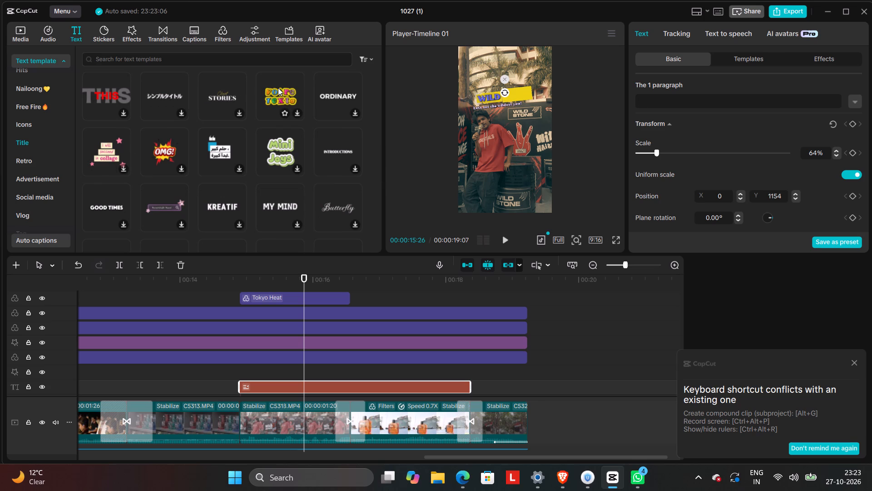
pyautogui.scroll(-2, 279, 91)
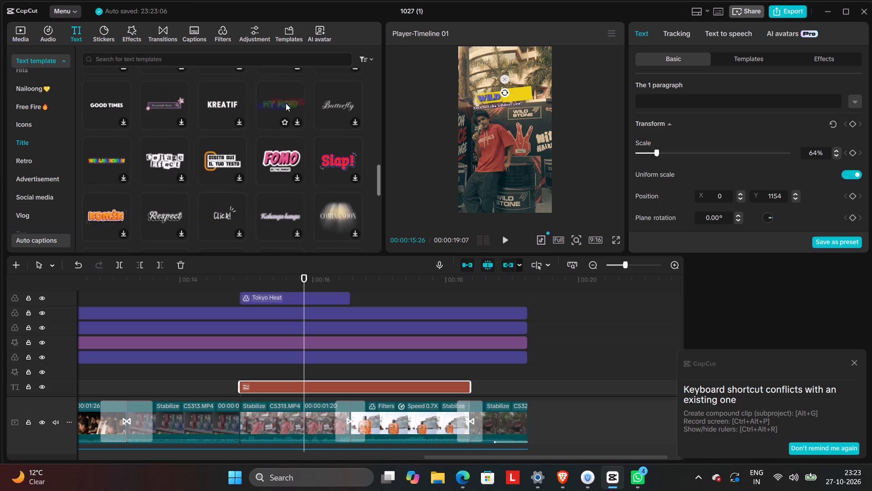
pyautogui.scroll(-2, 286, 103)
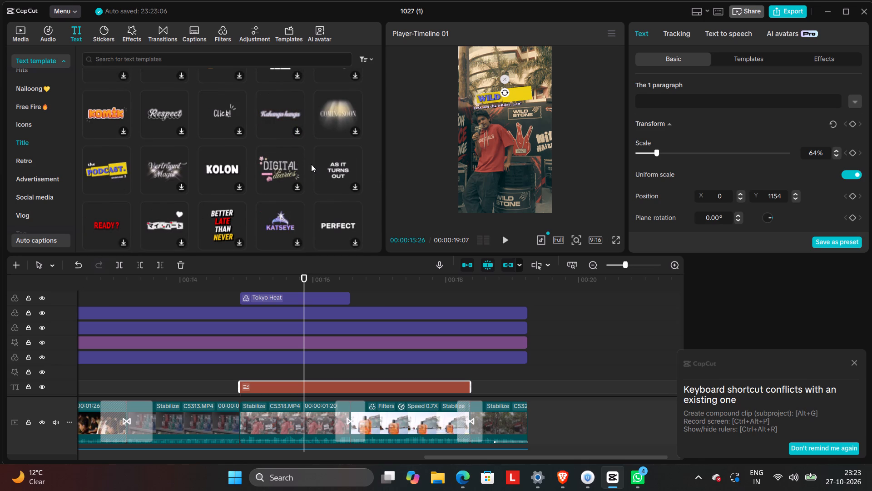
pyautogui.scroll(-1, 319, 196)
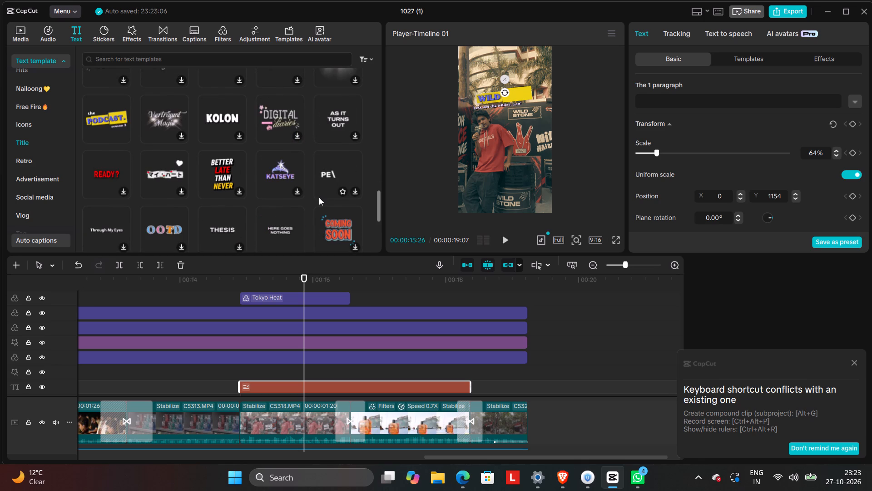
pyautogui.scroll(-1, 319, 197)
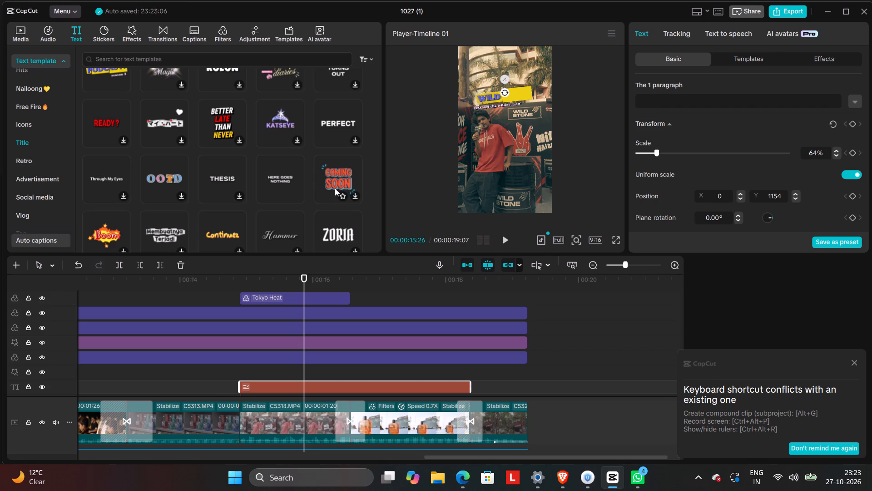
pyautogui.click(224, 235)
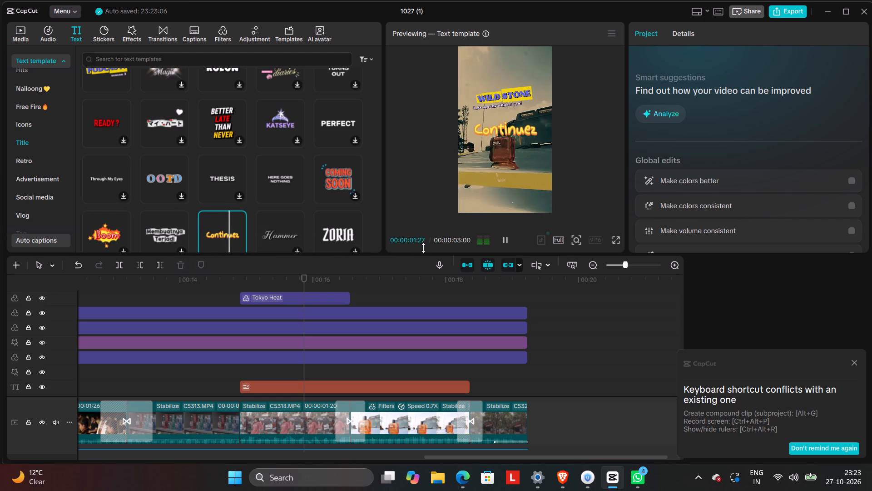
pyautogui.click(506, 242)
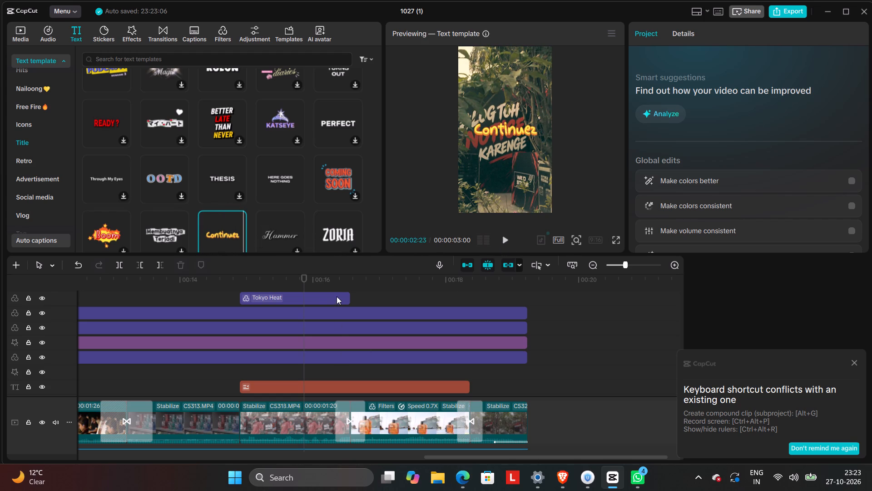
# Add the Continuez title template to the timeline at 00:00:15:26.
pyautogui.scroll(3, 310, 297)
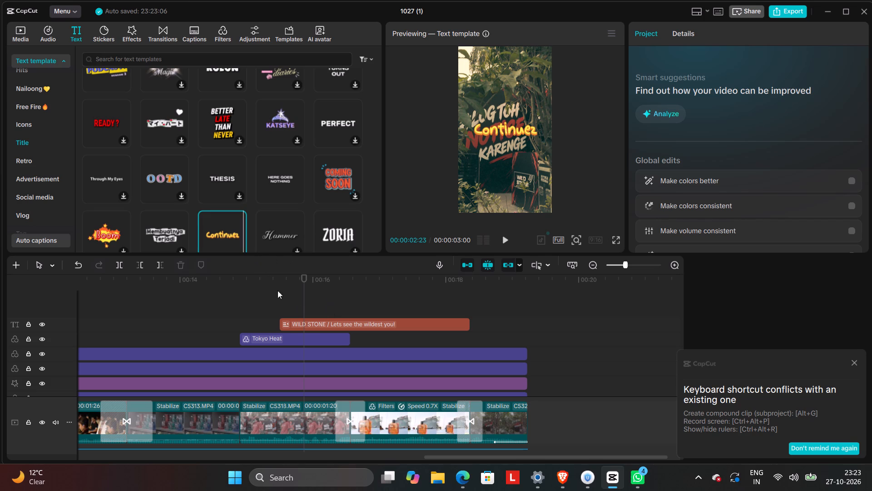
pyautogui.scroll(-3, 278, 291)
pyautogui.scroll(3, 278, 291)
pyautogui.scroll(-1, 278, 291)
pyautogui.scroll(-1, 255, 250)
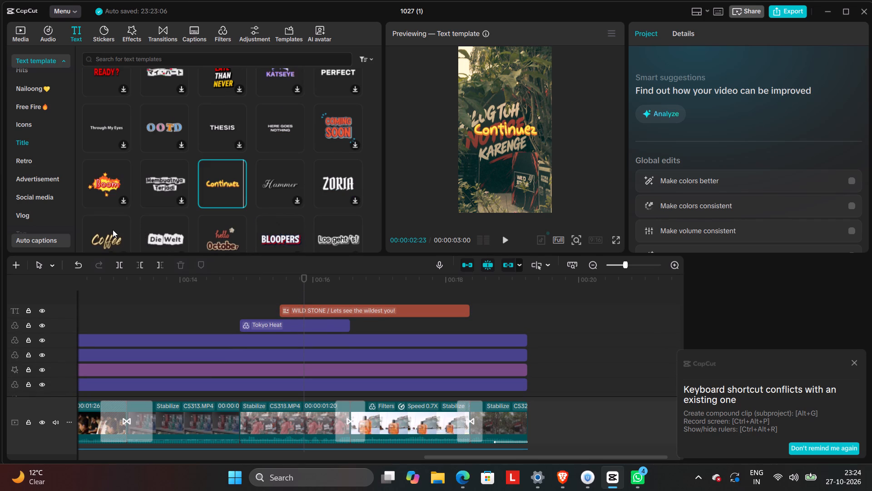
pyautogui.scroll(-1, 113, 230)
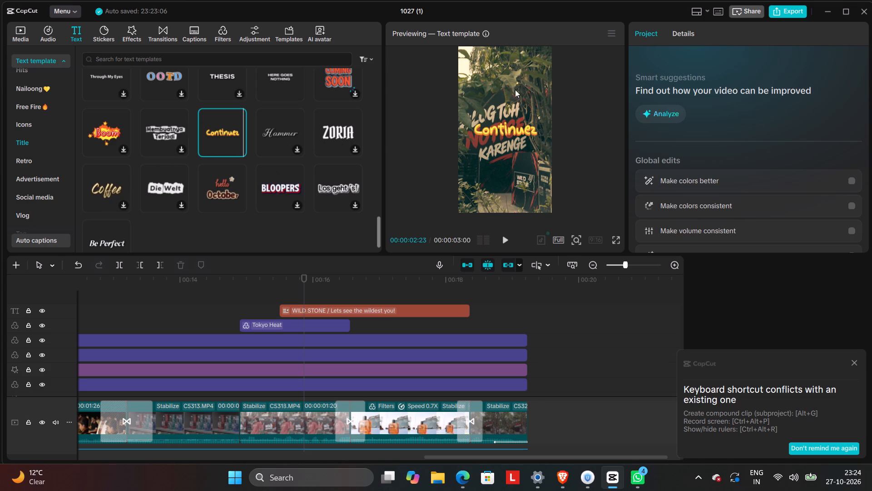
pyautogui.click(240, 146)
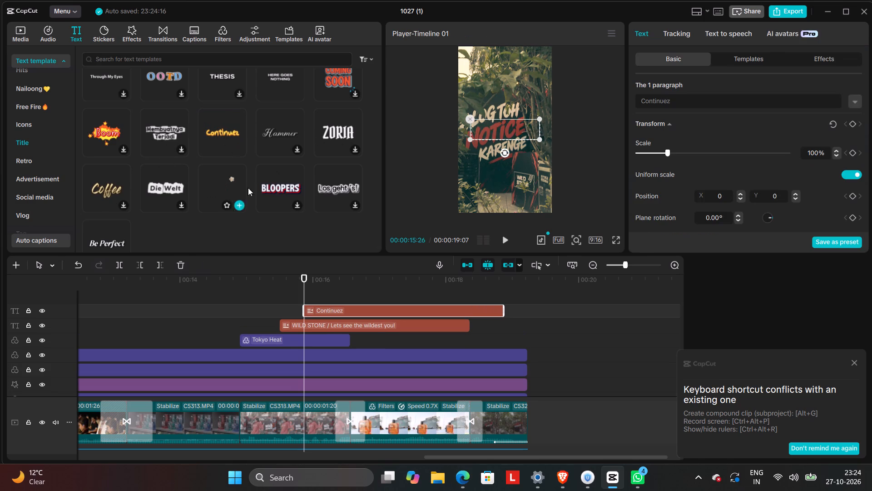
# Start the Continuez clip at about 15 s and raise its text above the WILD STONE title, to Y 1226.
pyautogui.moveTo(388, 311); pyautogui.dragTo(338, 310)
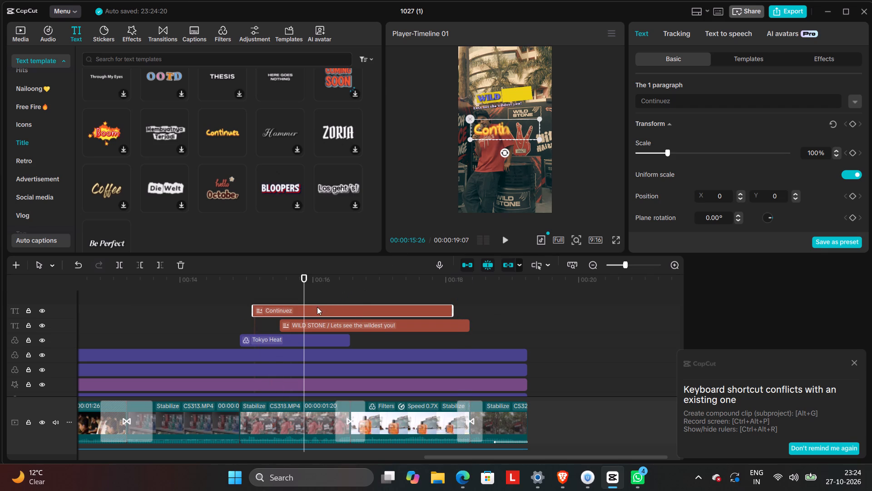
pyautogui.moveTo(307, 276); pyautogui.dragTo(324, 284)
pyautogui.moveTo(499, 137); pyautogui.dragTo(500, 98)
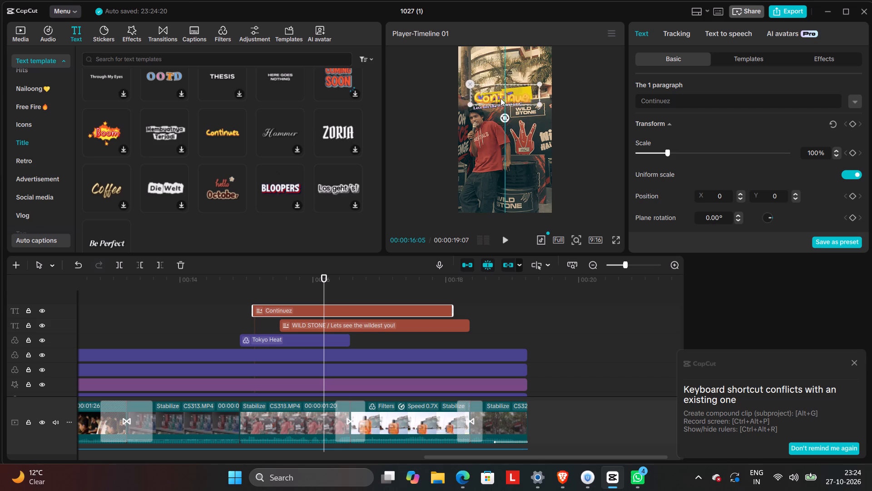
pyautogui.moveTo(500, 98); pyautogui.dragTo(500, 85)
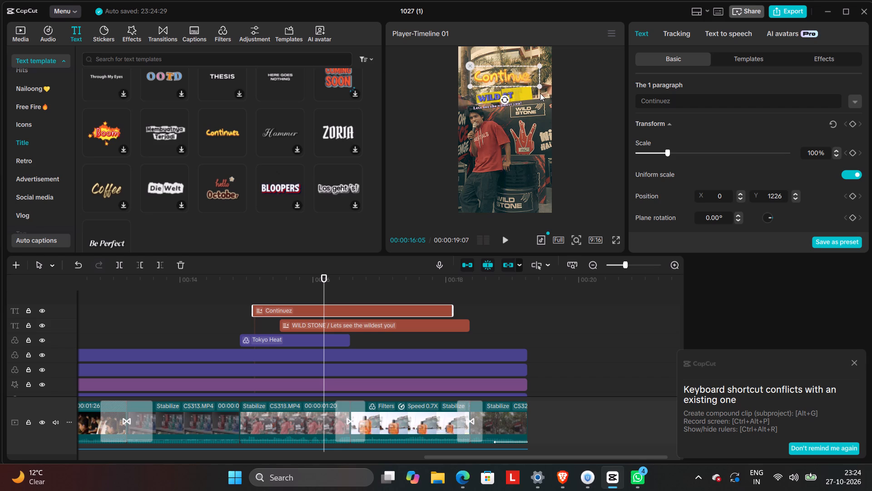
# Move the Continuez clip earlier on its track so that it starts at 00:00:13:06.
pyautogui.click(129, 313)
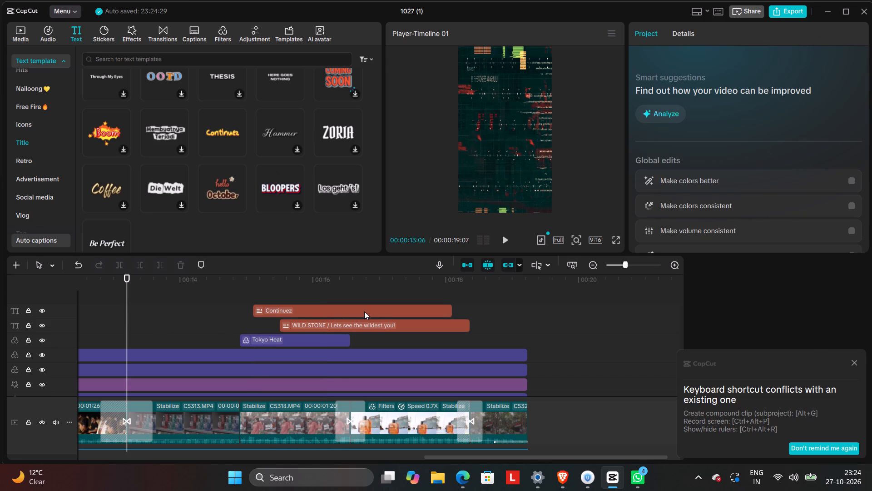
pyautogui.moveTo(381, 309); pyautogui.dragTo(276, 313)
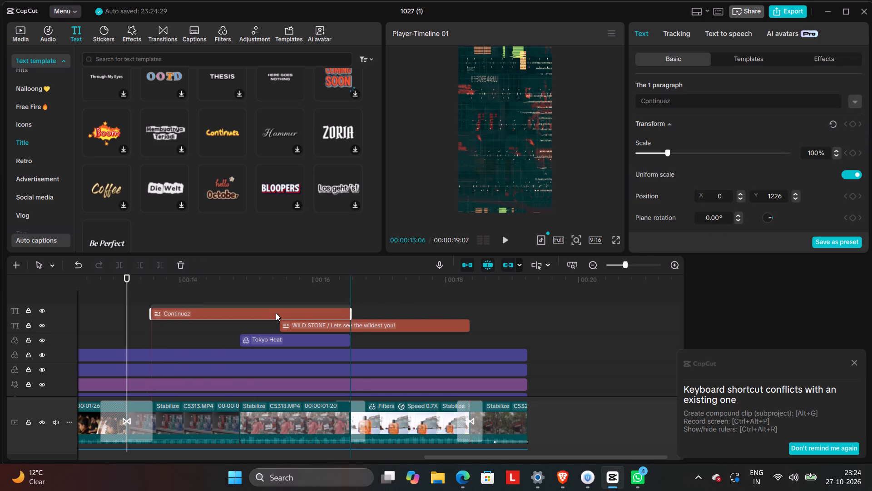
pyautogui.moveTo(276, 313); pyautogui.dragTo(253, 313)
# Shrink the Continuez title to 57% scale and move it to the centre of the frame at X 0, Y 0.
pyautogui.click(171, 289)
pyautogui.click(183, 286)
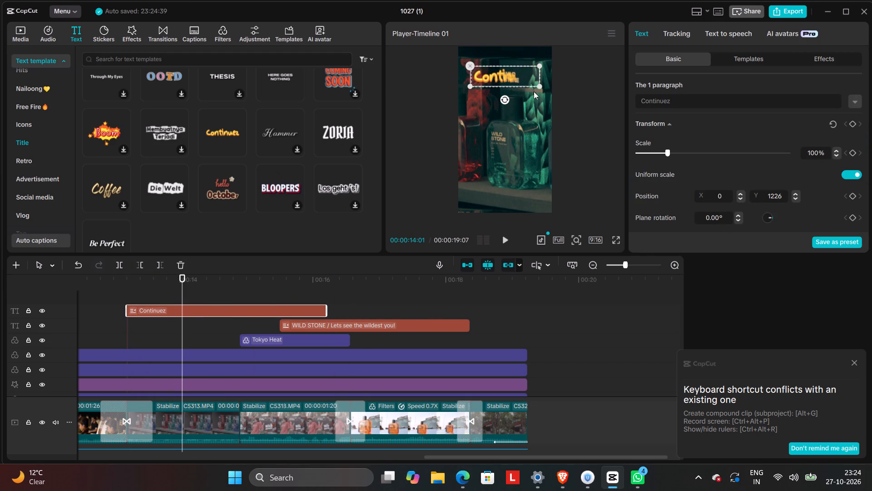
pyautogui.moveTo(536, 90); pyautogui.dragTo(508, 90)
pyautogui.moveTo(509, 78); pyautogui.dragTo(508, 119)
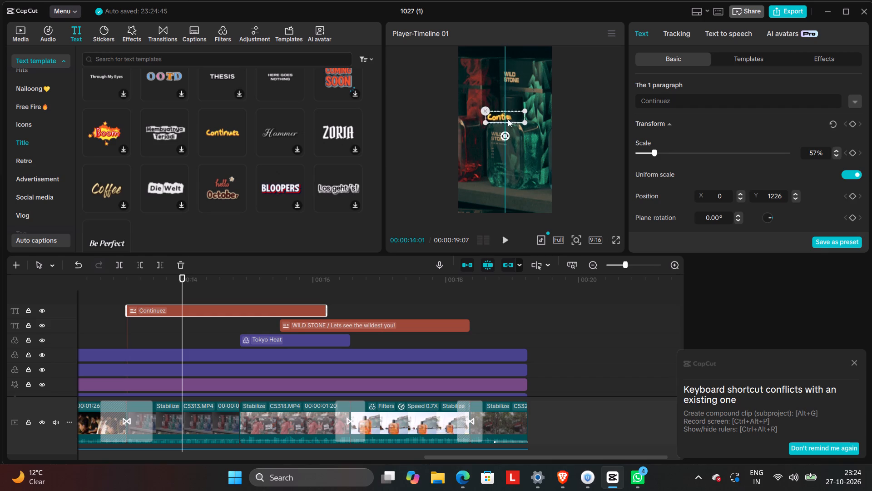
pyautogui.moveTo(508, 119); pyautogui.dragTo(510, 139)
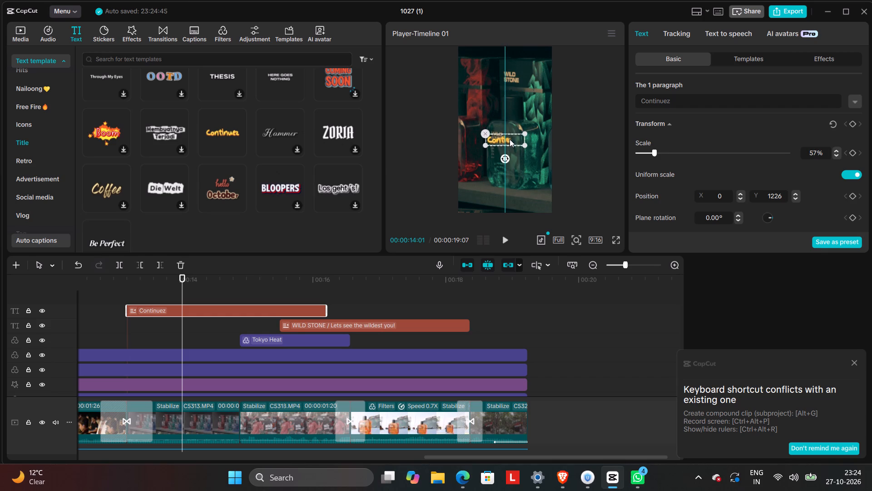
pyautogui.moveTo(510, 139); pyautogui.dragTo(510, 134)
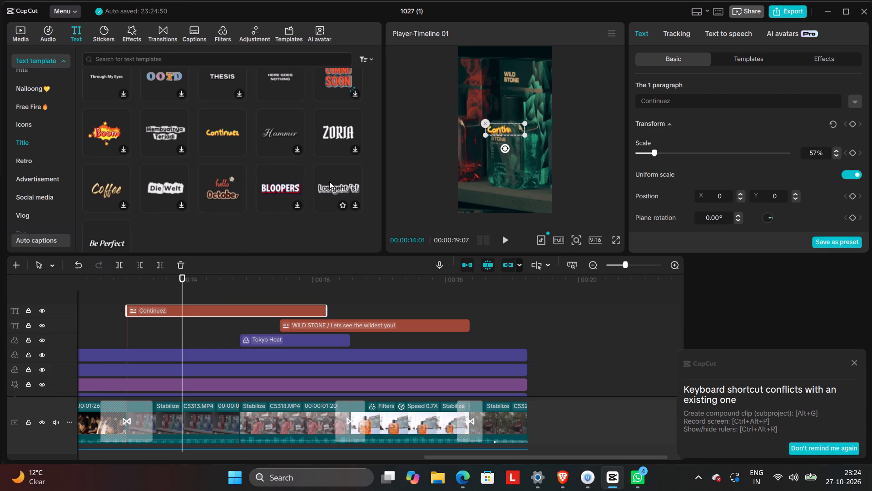
# Preview the "Los geht's!" title template.
pyautogui.click(342, 182)
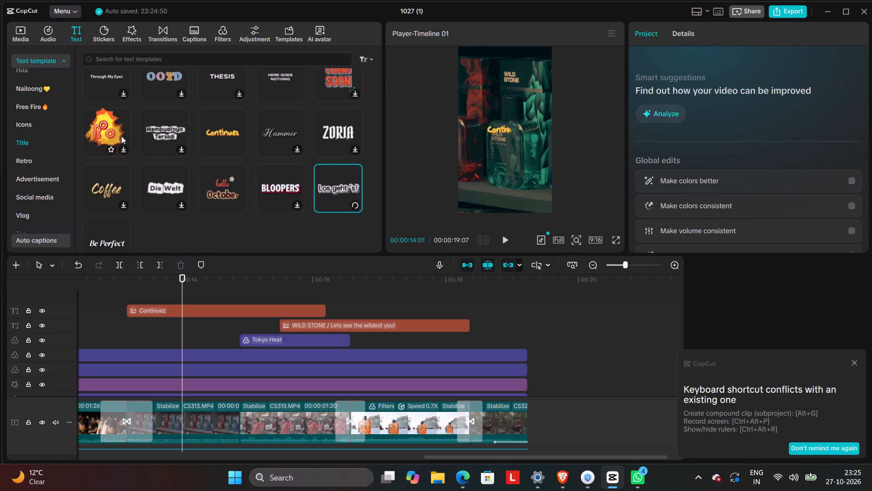
pyautogui.scroll(1, 121, 136)
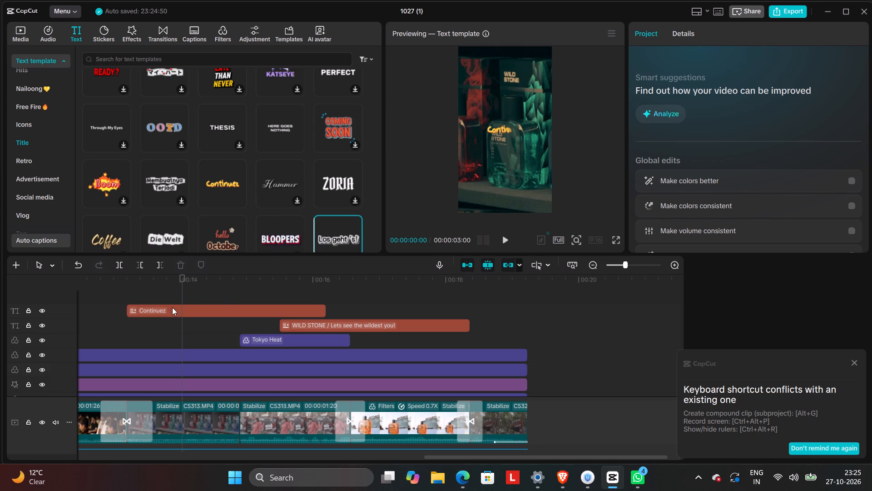
# Clear the placeholder text of the Continuez title clip.
pyautogui.click(184, 305)
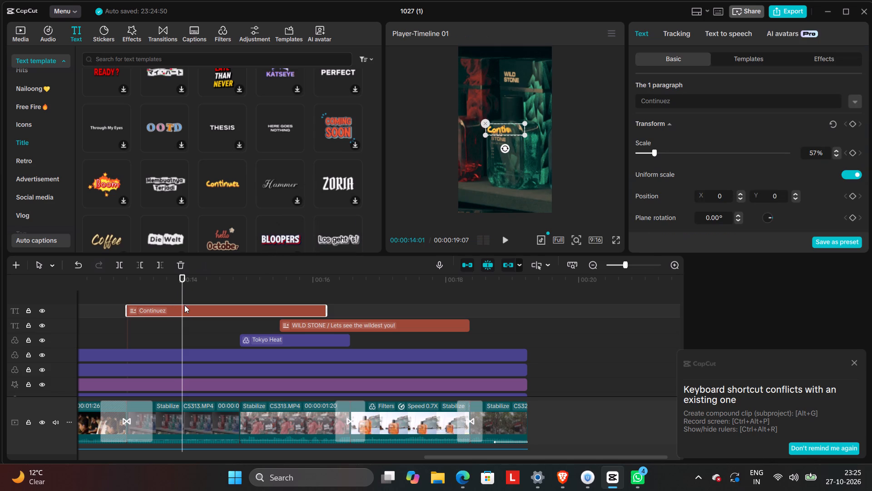
pyautogui.scroll(2, 250, 215)
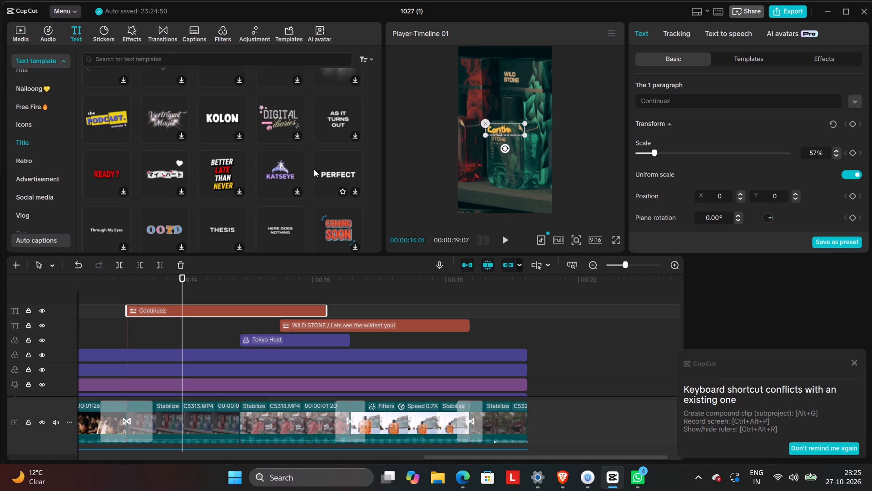
pyautogui.scroll(1, 314, 169)
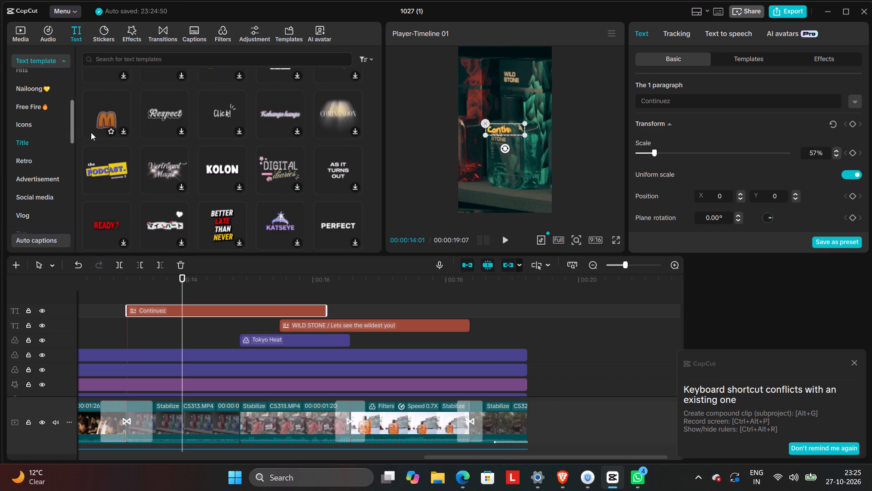
pyautogui.scroll(-2, 93, 134)
pyautogui.click(679, 102)
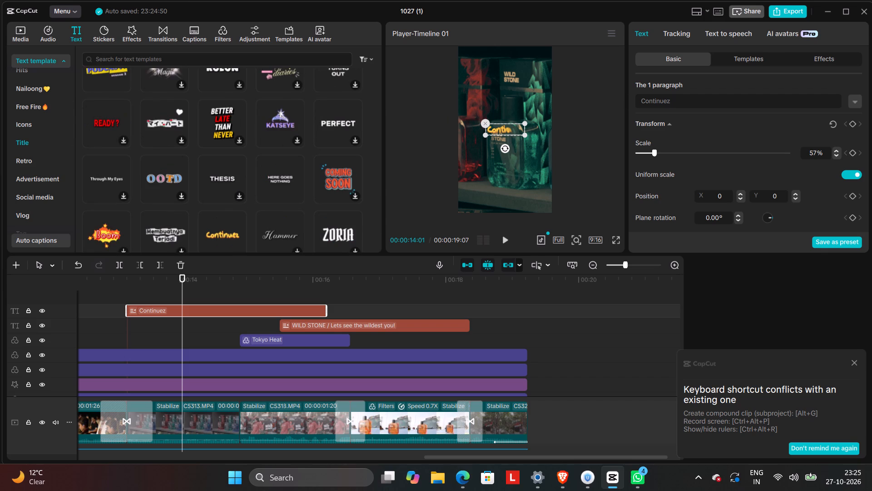
pyautogui.press('BackSpace')
pyautogui.press('BackSpace')
pyautogui.press('BackSpace')
pyautogui.press('BackSpace')
pyautogui.press('BackSpace')
pyautogui.press('BackSpace')
pyautogui.press('BackSpace')
pyautogui.press('BackSpace')
pyautogui.press('BackSpace')
pyautogui.press('BackSpace')
pyautogui.press('BackSpace')
pyautogui.press('BackSpace')
pyautogui.press('BackSpace')
pyautogui.press('BackSpace')
pyautogui.press('BackSpace')
pyautogui.press('BackSpace')
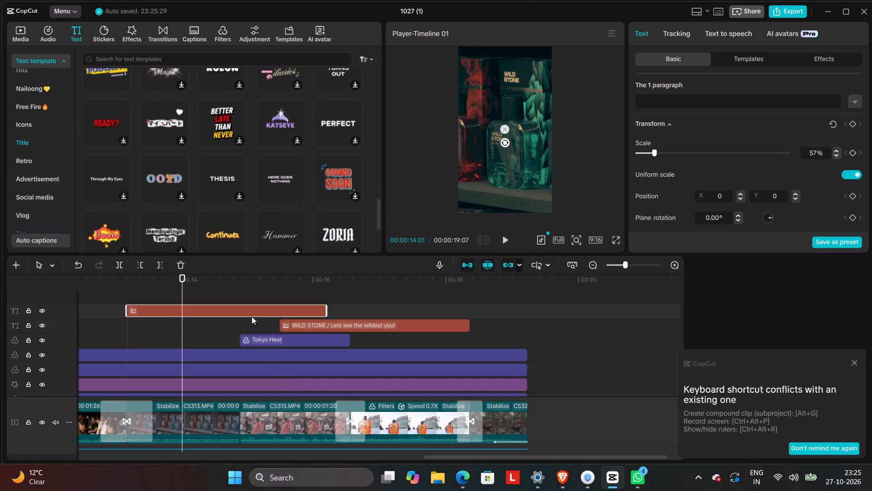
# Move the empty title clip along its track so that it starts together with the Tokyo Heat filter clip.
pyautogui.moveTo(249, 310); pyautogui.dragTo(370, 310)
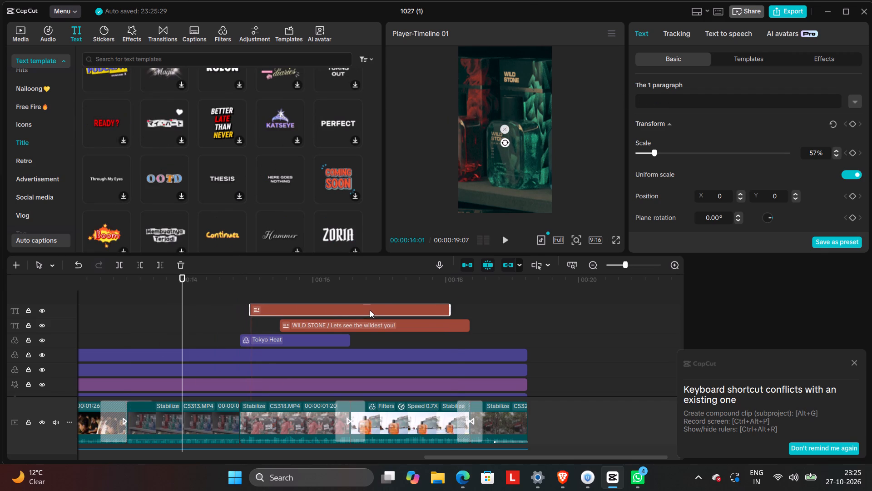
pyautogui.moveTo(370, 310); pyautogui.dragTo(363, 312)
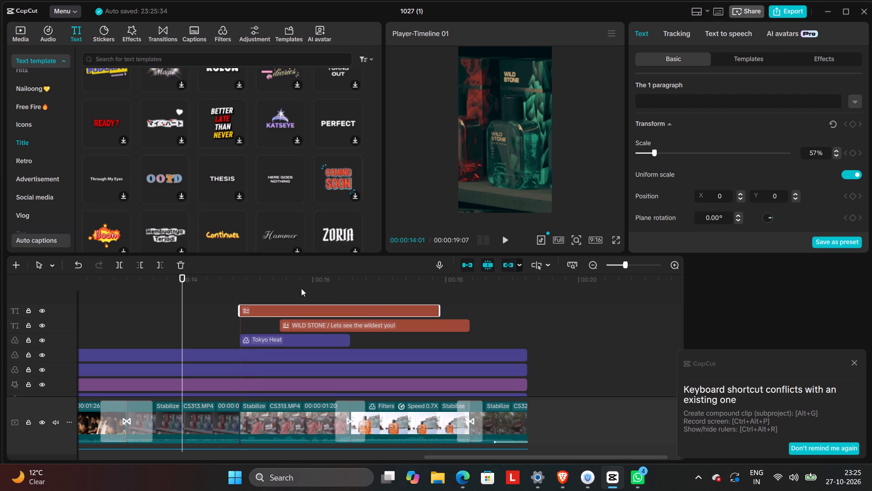
# Scrub through the footage between about 10 and 14 seconds to review the shots before the title.
pyautogui.click(279, 288)
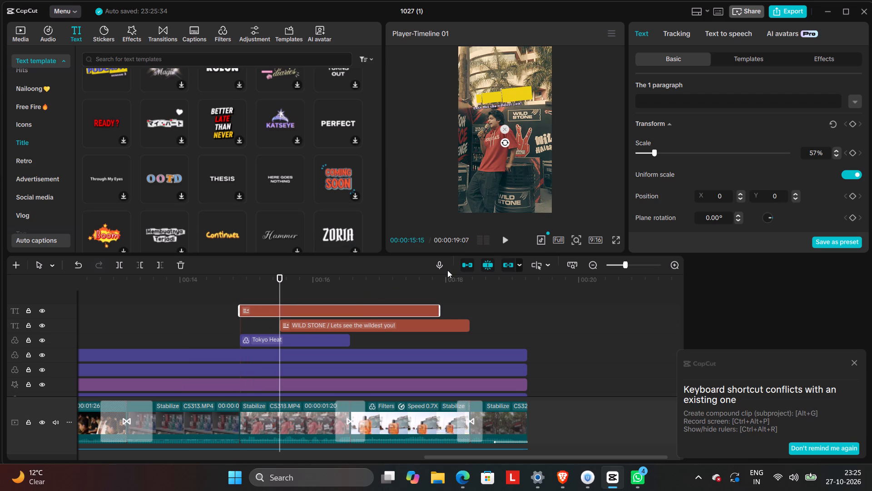
pyautogui.click(184, 292)
pyautogui.moveTo(184, 291); pyautogui.dragTo(201, 357)
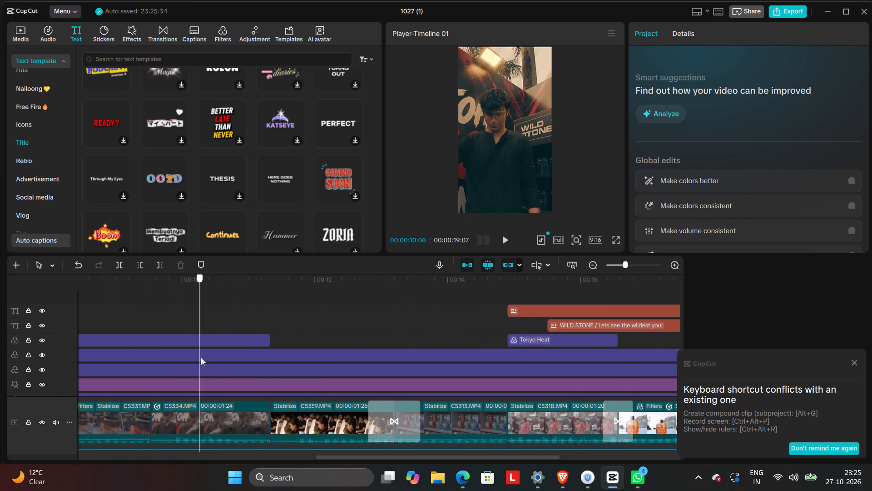
pyautogui.moveTo(201, 357); pyautogui.dragTo(267, 355)
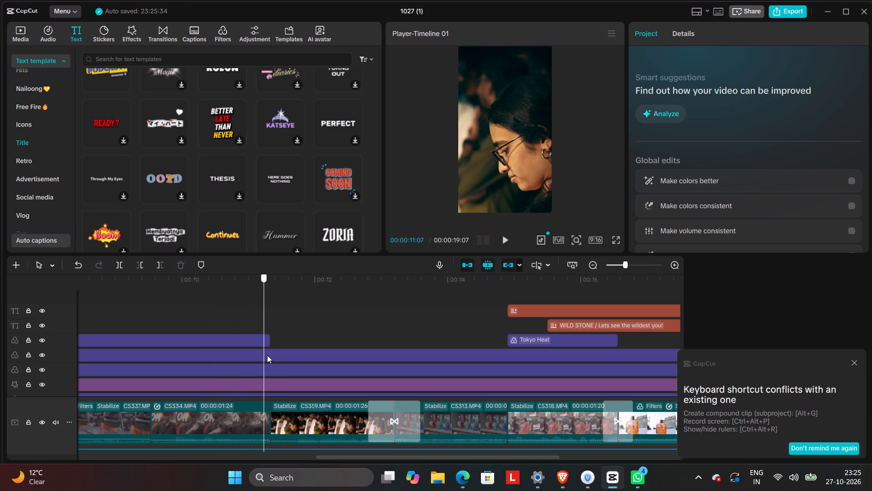
pyautogui.moveTo(267, 355); pyautogui.dragTo(393, 352)
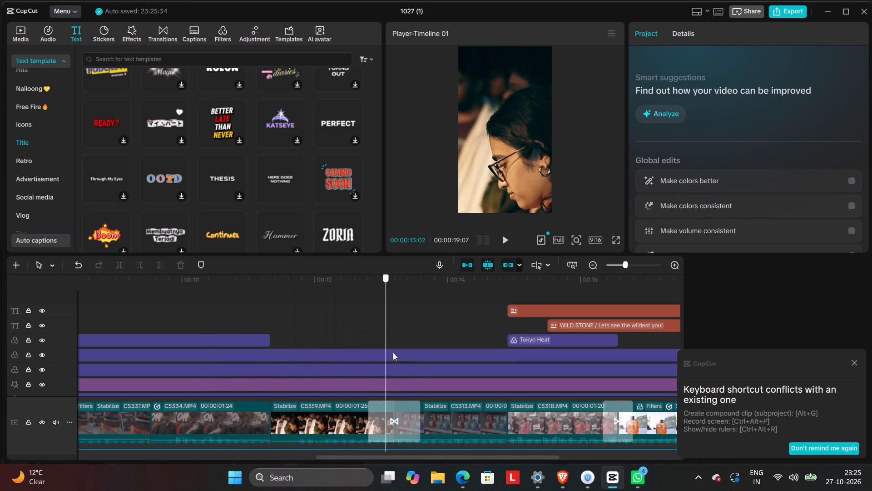
pyautogui.moveTo(393, 352); pyautogui.dragTo(428, 350)
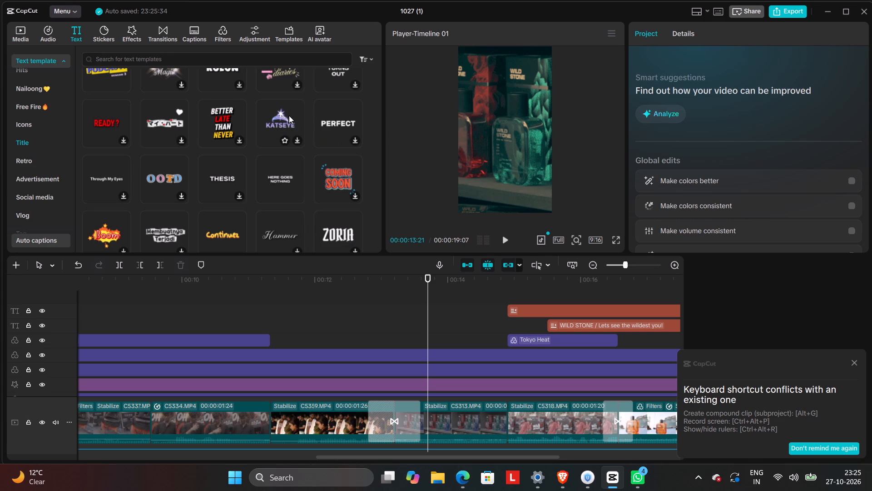
# Browse the Social media and Advertisement text templates for another title style.
pyautogui.scroll(2, 289, 115)
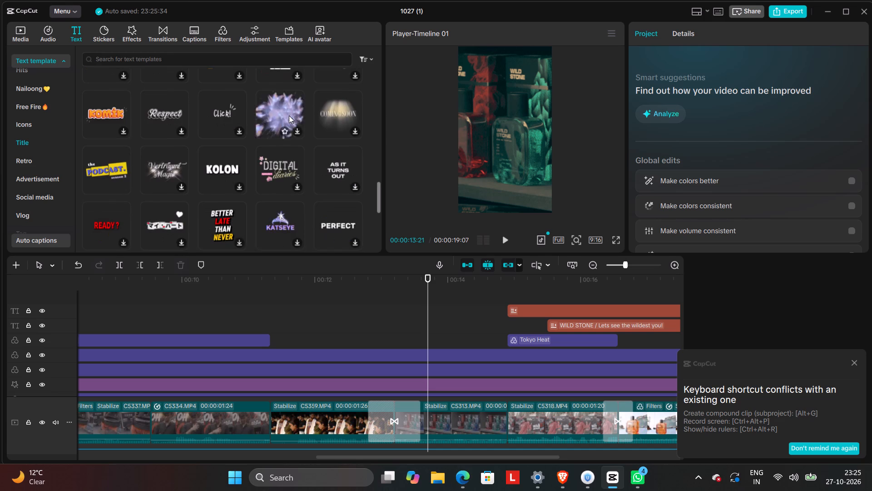
pyautogui.scroll(6, 289, 115)
pyautogui.click(43, 197)
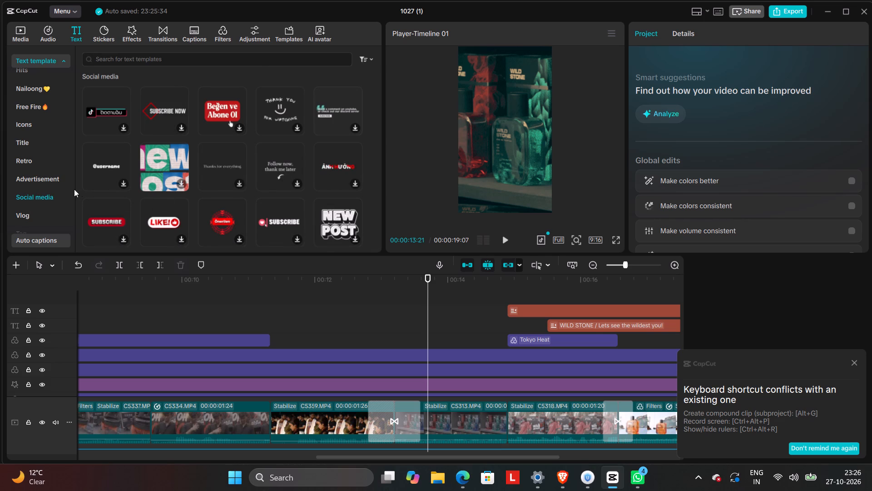
pyautogui.click(49, 180)
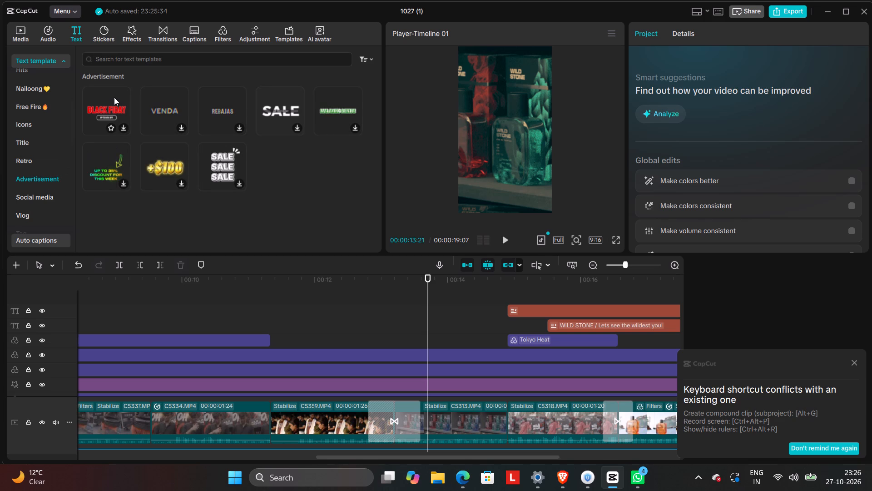
# Preview the VENDA text template from the Advertisement category.
pyautogui.click(178, 103)
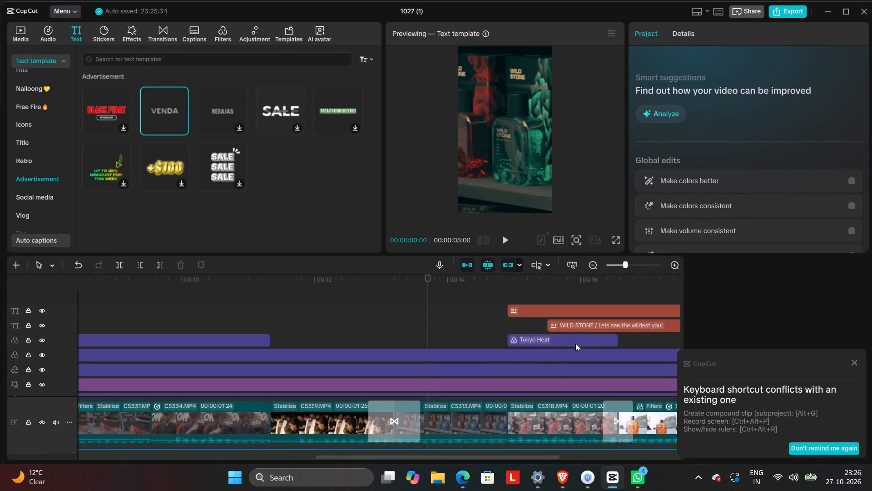
# Move the empty title clip on its own track so that it starts at 00:00:16:17, with the 0.7X perfume bottle clip.
pyautogui.click(559, 301)
pyautogui.moveTo(559, 300); pyautogui.dragTo(639, 298)
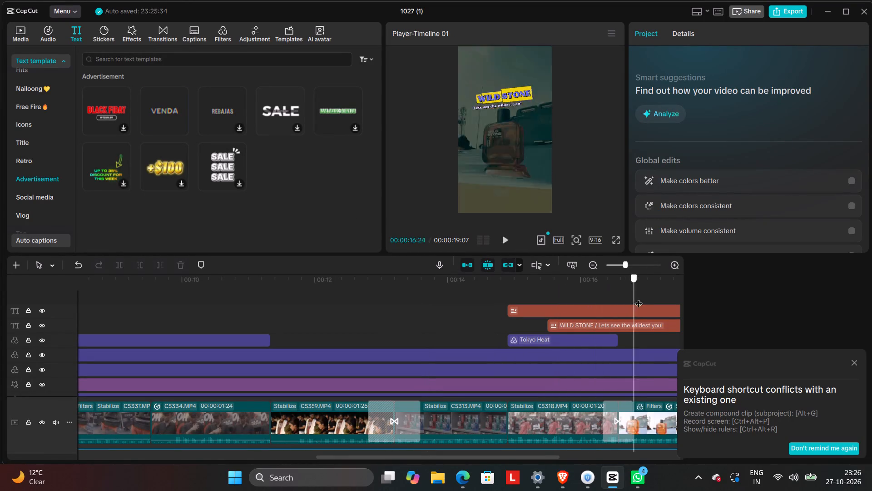
pyautogui.moveTo(639, 298); pyautogui.dragTo(627, 331)
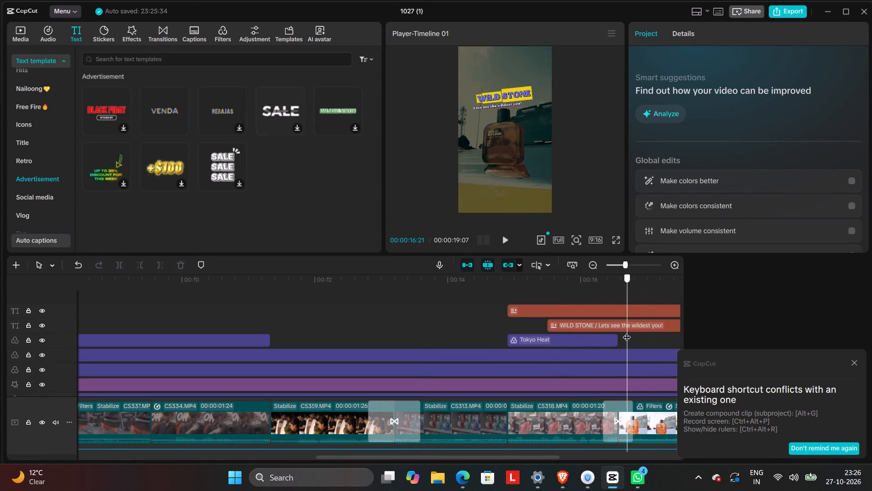
pyautogui.moveTo(627, 331); pyautogui.dragTo(620, 339)
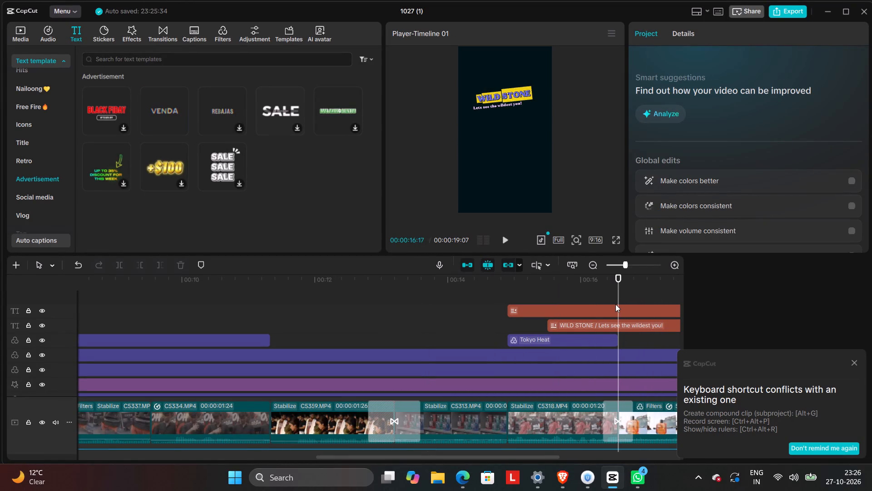
pyautogui.click(615, 304)
pyautogui.moveTo(615, 304); pyautogui.dragTo(634, 304)
pyautogui.moveTo(633, 308); pyautogui.dragTo(637, 308)
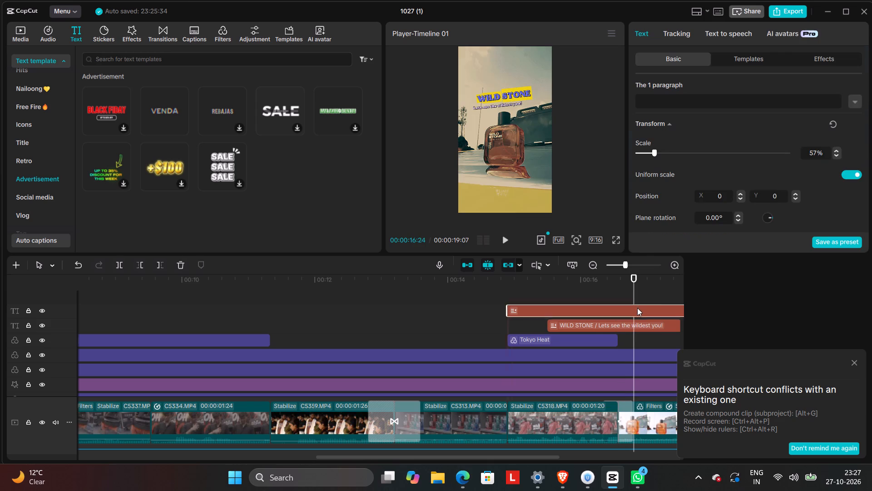
pyautogui.moveTo(637, 308); pyautogui.dragTo(544, 322)
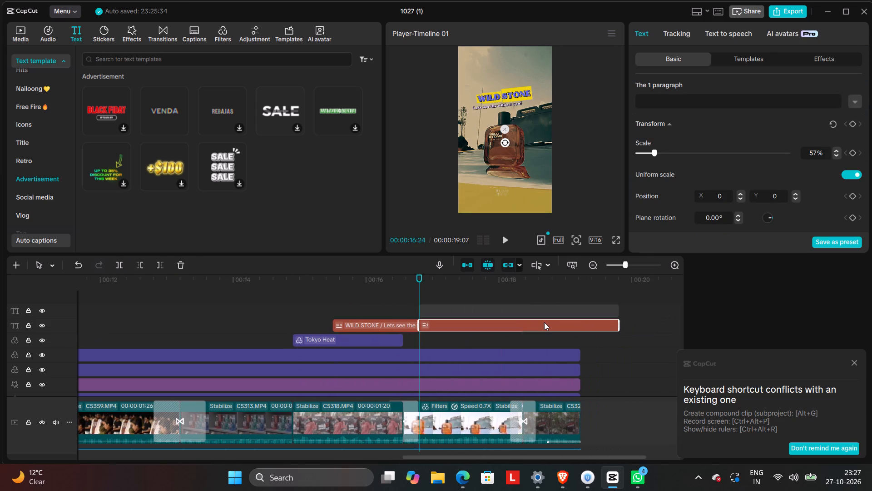
pyautogui.moveTo(544, 322); pyautogui.dragTo(530, 316)
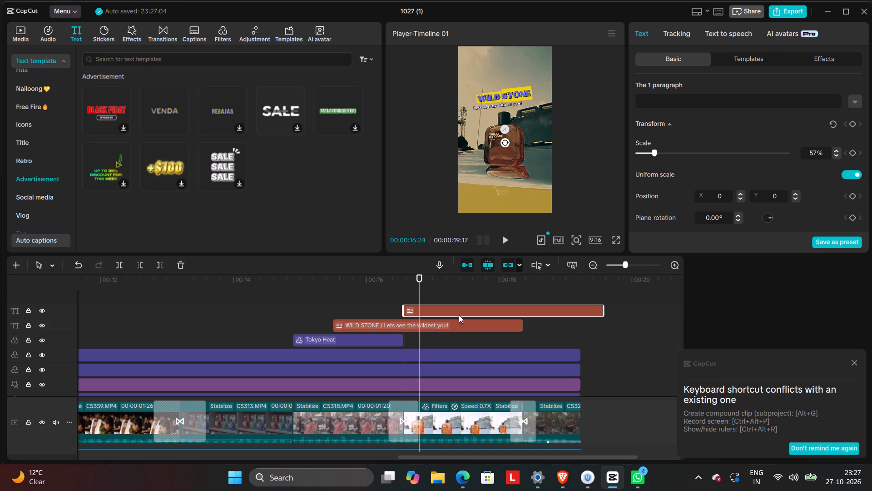
# Move the WILD STONE title clip so that it starts together with the empty title clip above it.
pyautogui.moveTo(421, 324); pyautogui.dragTo(498, 325)
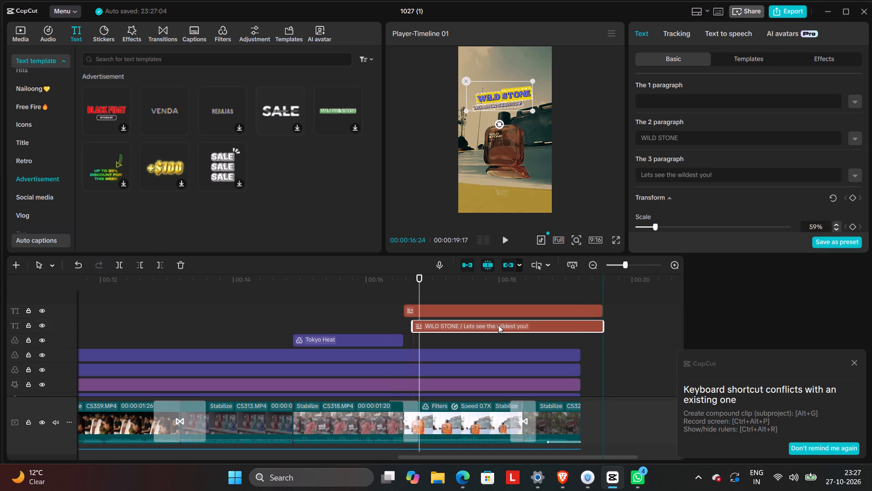
pyautogui.moveTo(498, 325); pyautogui.dragTo(494, 327)
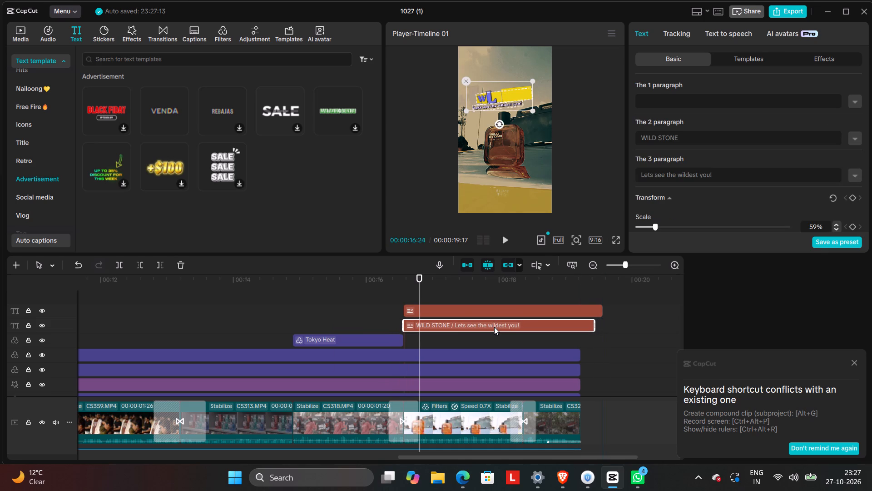
pyautogui.rightClick(494, 327)
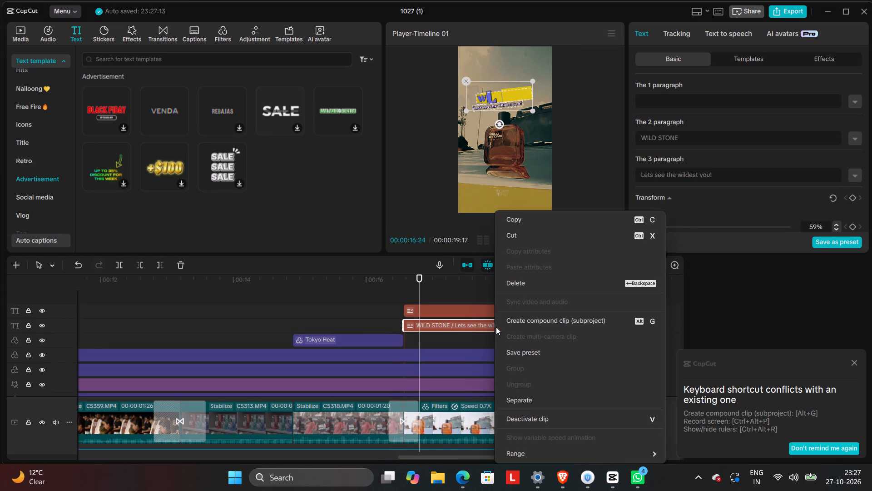
pyautogui.click(476, 323)
# Delete the old empty text clip on the lower text track near the main video track.
pyautogui.click(477, 309)
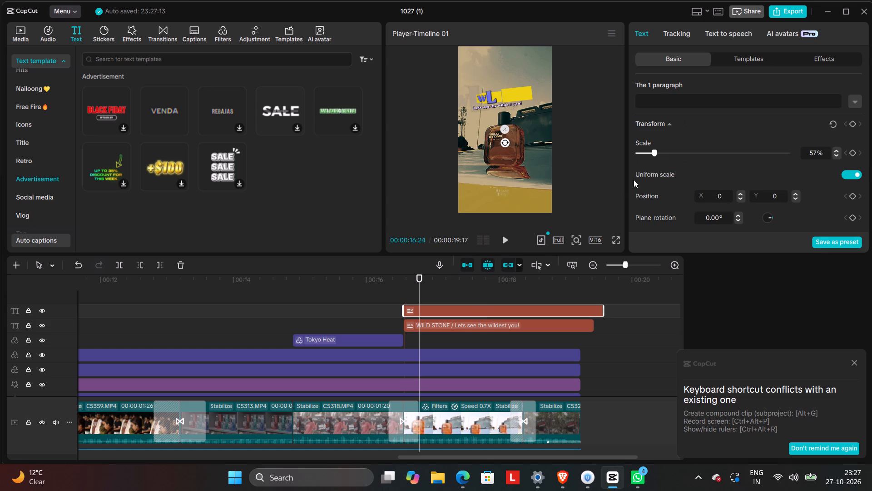
pyautogui.scroll(6, 480, 326)
pyautogui.scroll(-6, 480, 326)
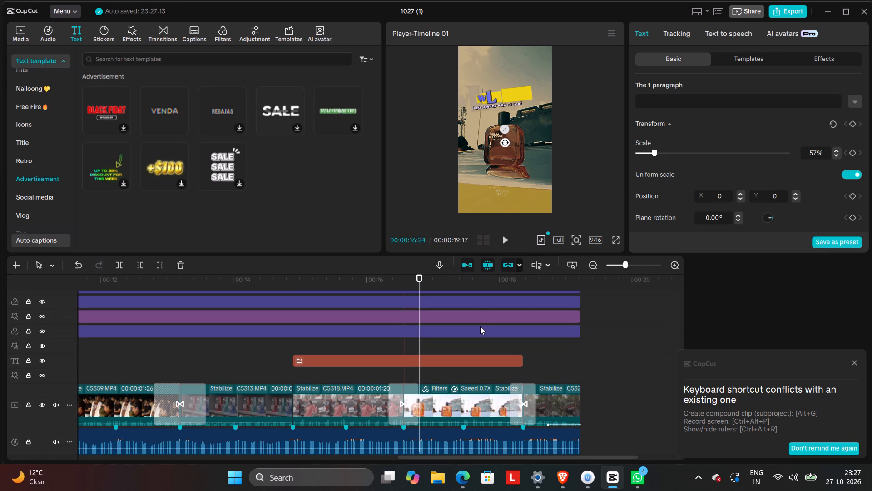
pyautogui.click(463, 366)
pyautogui.rightClick(463, 366)
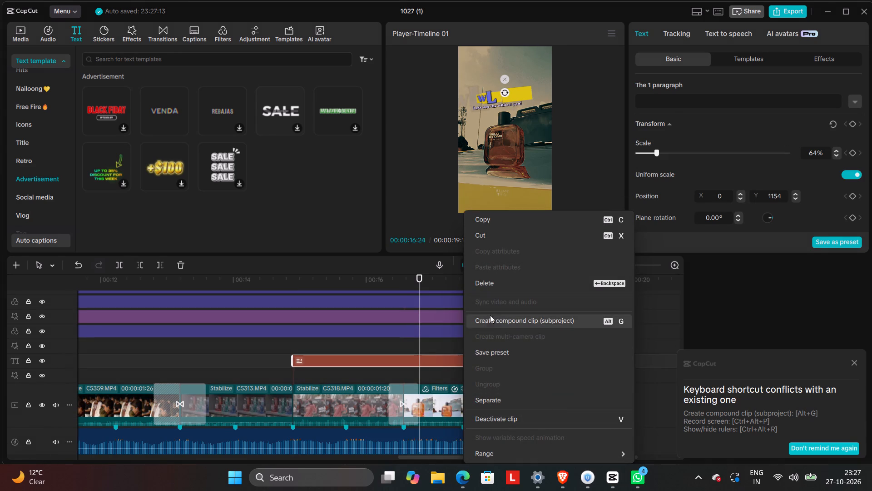
pyautogui.click(510, 283)
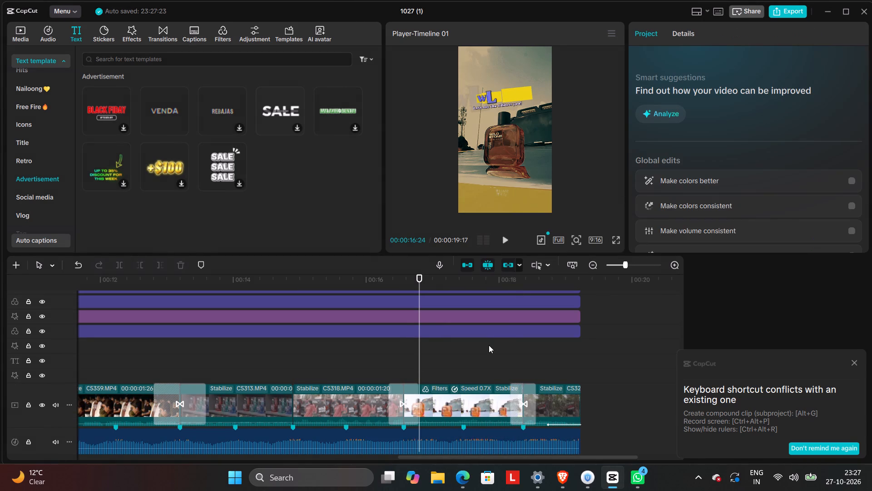
# Select the upper empty title clip and play the timeline from 00:00:16:24 to review the ending.
pyautogui.scroll(4, 489, 345)
pyautogui.click(486, 299)
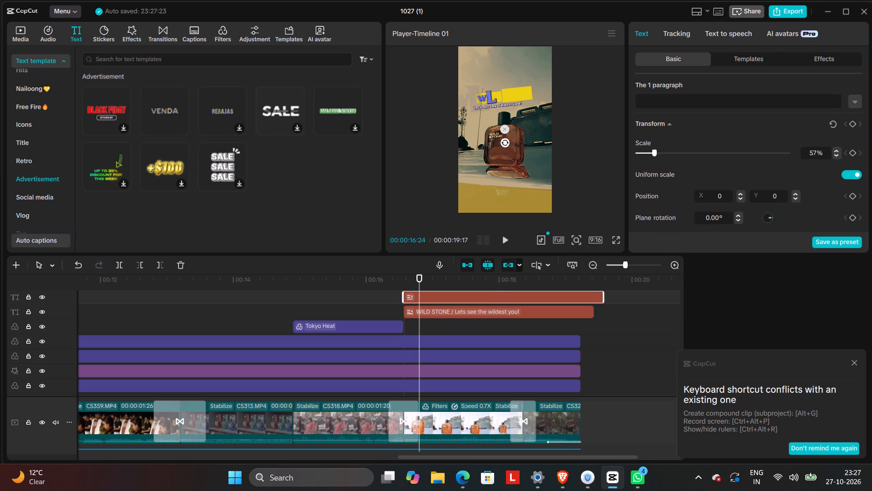
pyautogui.press('space')
pyautogui.press('space')
pyautogui.press('space')
pyautogui.press('space')
pyautogui.press('space')
pyautogui.press('space')
pyautogui.press('space')
pyautogui.press('space')
pyautogui.press('space')
pyautogui.press('space')
pyautogui.press('space')
pyautogui.press('space')
pyautogui.press('space')
pyautogui.press('space')
pyautogui.press('space')
pyautogui.press('space')
pyautogui.press('space')
pyautogui.press('space')
pyautogui.press('space')
pyautogui.press('space')
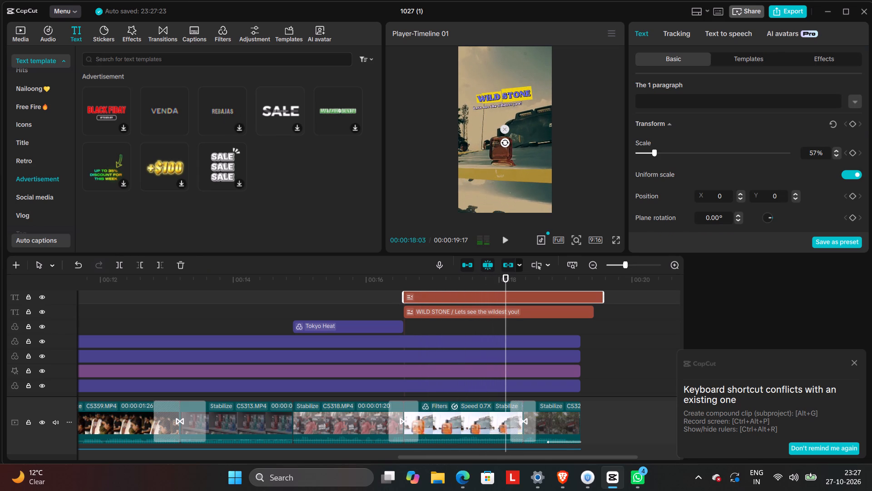
pyautogui.press('space')
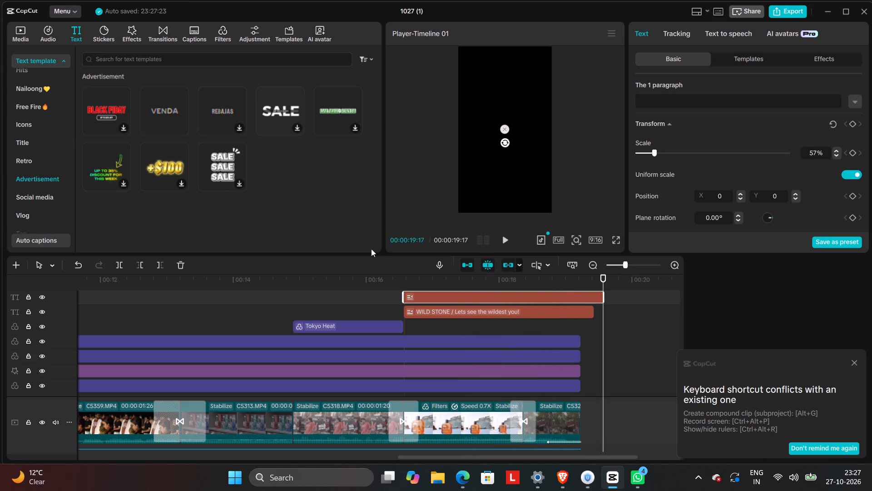
# Paste the caption "Graphics wild zone comes to ANTARAGNI 2026 by" into the empty title clip, checking it at 00:00:17:20.
pyautogui.click(456, 281)
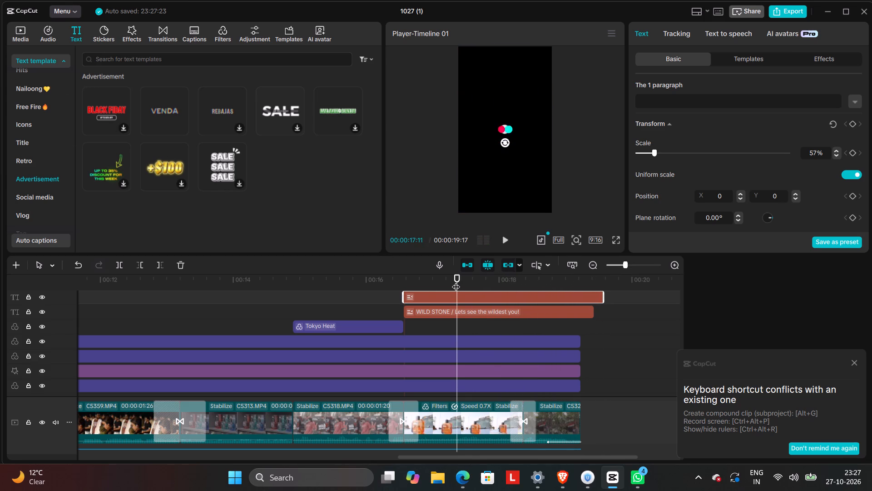
pyautogui.moveTo(457, 277); pyautogui.dragTo(456, 278)
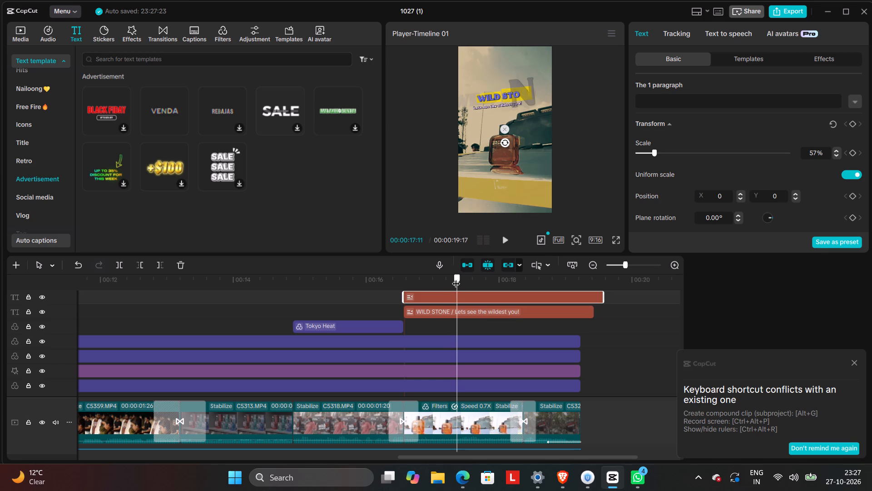
pyautogui.moveTo(456, 278); pyautogui.dragTo(450, 281)
pyautogui.moveTo(450, 281); pyautogui.dragTo(463, 286)
pyautogui.moveTo(463, 286); pyautogui.dragTo(476, 287)
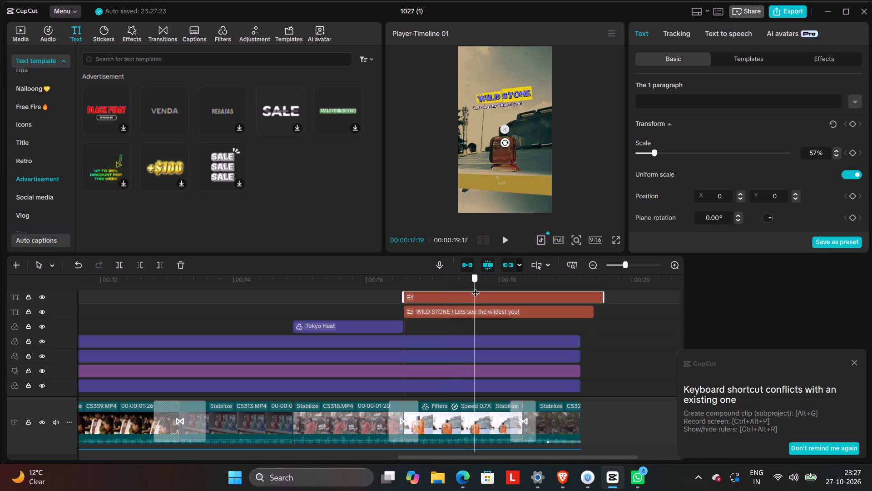
pyautogui.moveTo(476, 287); pyautogui.dragTo(477, 287)
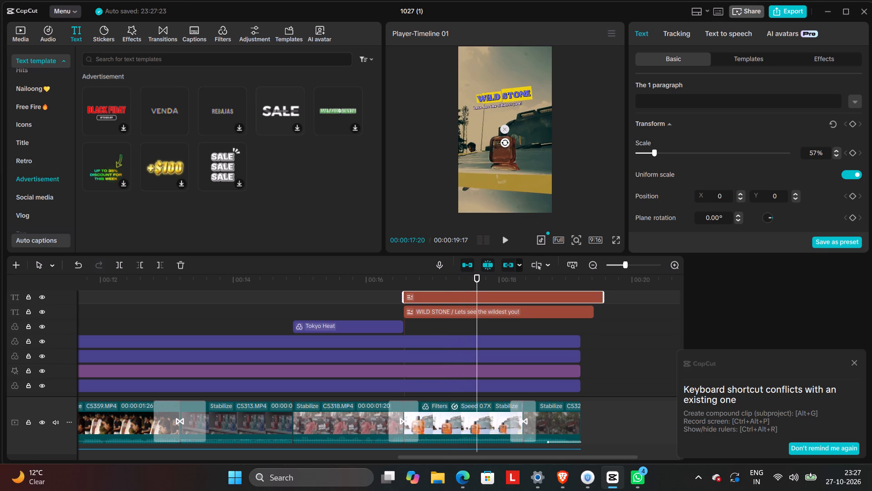
pyautogui.click(694, 95)
pyautogui.rightClick(693, 102)
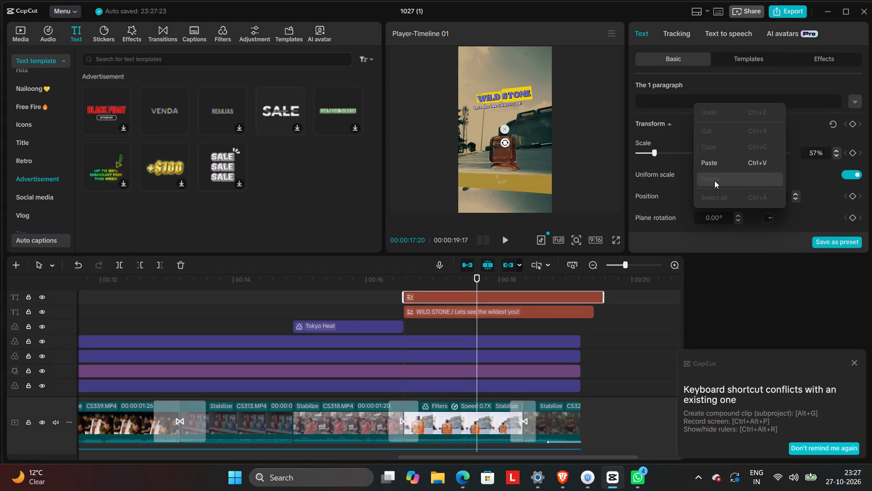
pyautogui.click(719, 170)
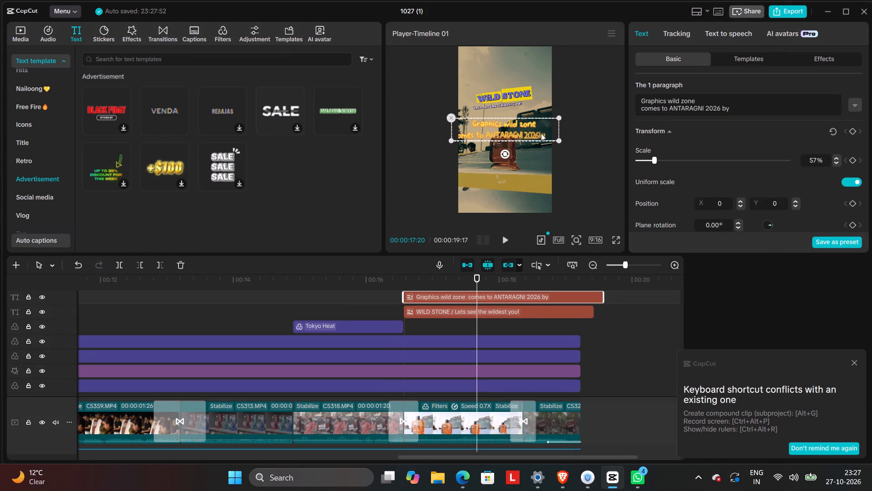
# Shrink the "Graphics wild zone comes to ANTARAGNI 2026 by" title to 39% scale.
pyautogui.moveTo(555, 138); pyautogui.dragTo(528, 131)
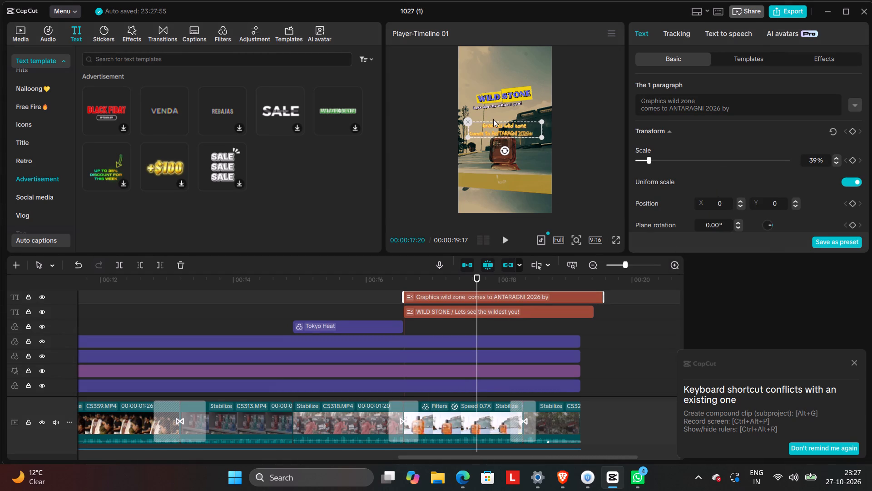
# Move the WILD STONE title straight down in the frame to the height of the Graphics wild zone caption.
pyautogui.click(473, 306)
pyautogui.click(519, 312)
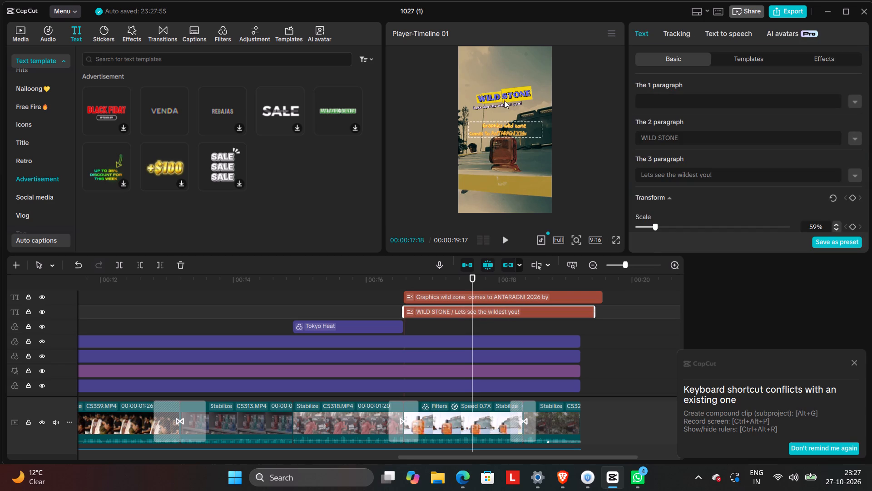
pyautogui.moveTo(504, 100); pyautogui.dragTo(504, 120)
pyautogui.moveTo(506, 106); pyautogui.dragTo(506, 110)
pyautogui.moveTo(507, 85); pyautogui.dragTo(506, 111)
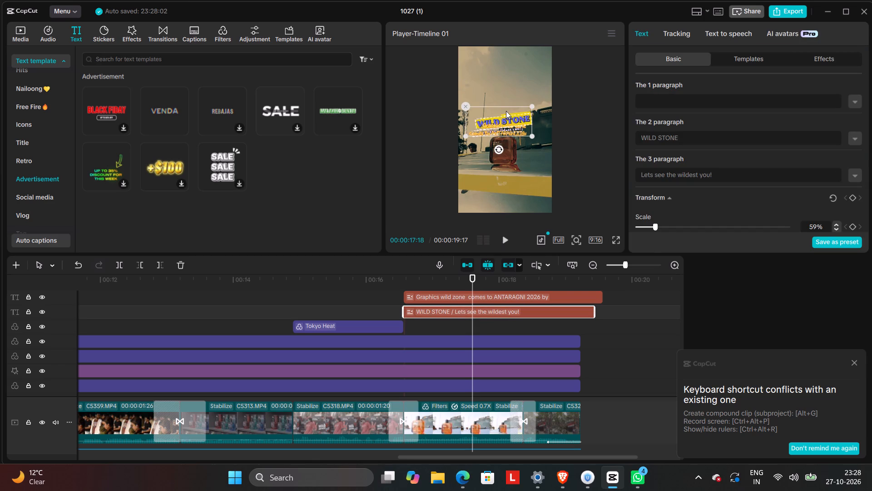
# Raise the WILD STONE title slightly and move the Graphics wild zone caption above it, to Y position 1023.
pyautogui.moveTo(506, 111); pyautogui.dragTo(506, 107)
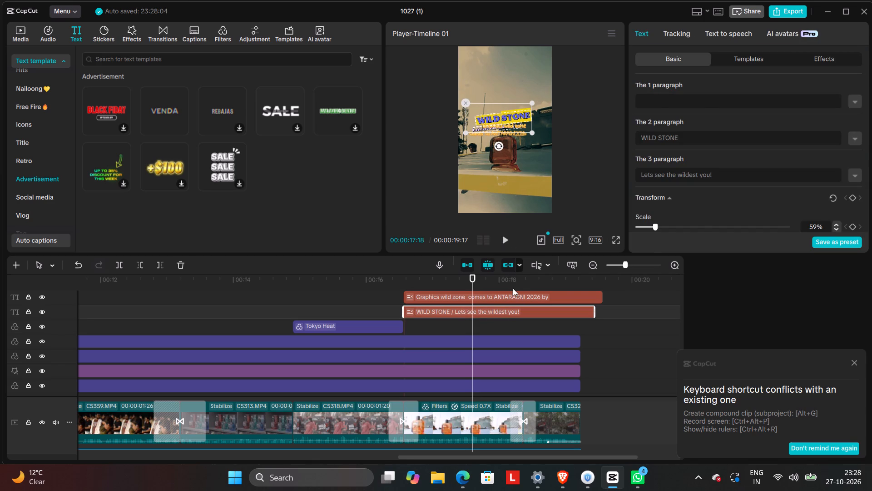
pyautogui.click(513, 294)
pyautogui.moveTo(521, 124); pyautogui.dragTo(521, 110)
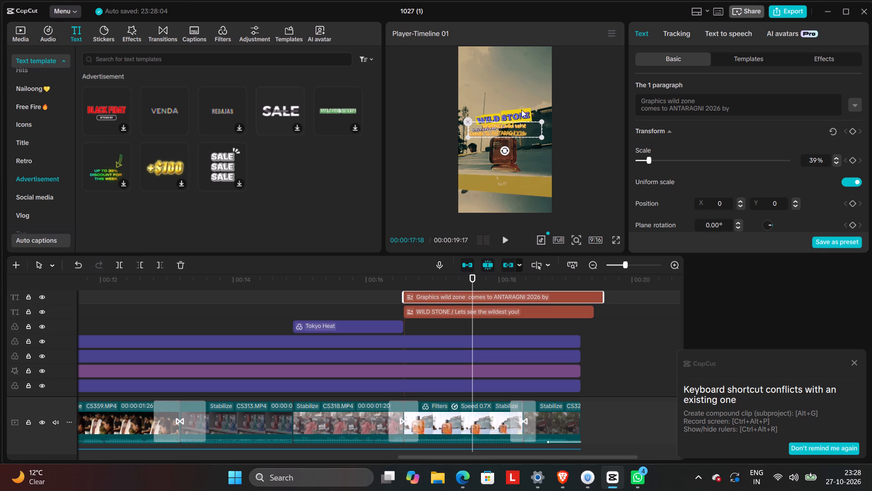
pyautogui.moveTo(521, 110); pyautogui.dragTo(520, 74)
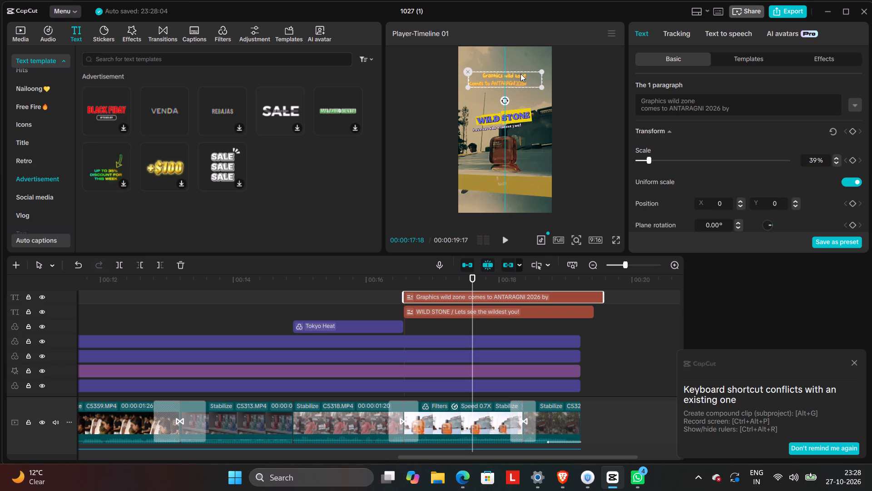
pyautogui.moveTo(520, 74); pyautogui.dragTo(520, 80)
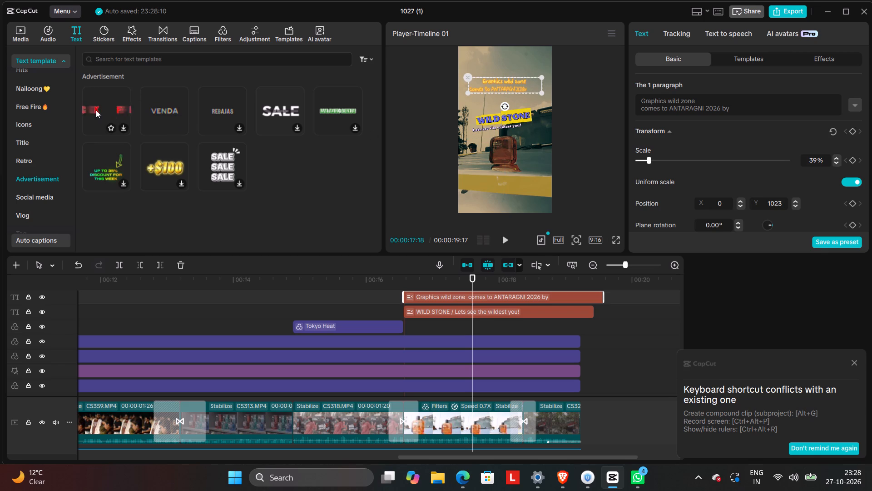
# Preview the AFTERGLOW text template in the Title category and delete the Graphics wild zone caption clip.
pyautogui.click(52, 140)
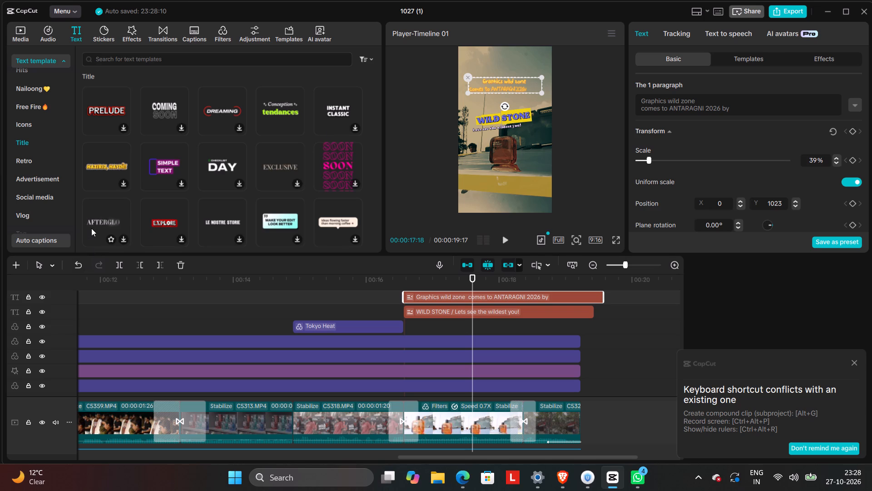
pyautogui.click(102, 222)
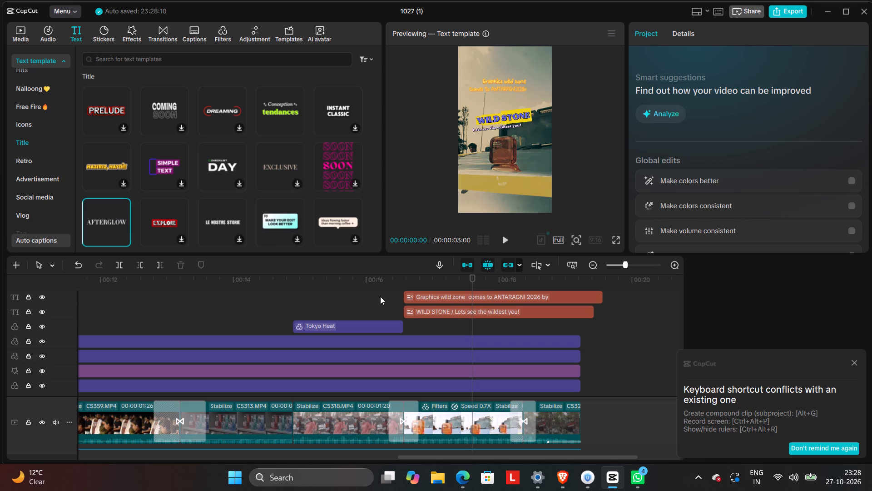
pyautogui.click(455, 295)
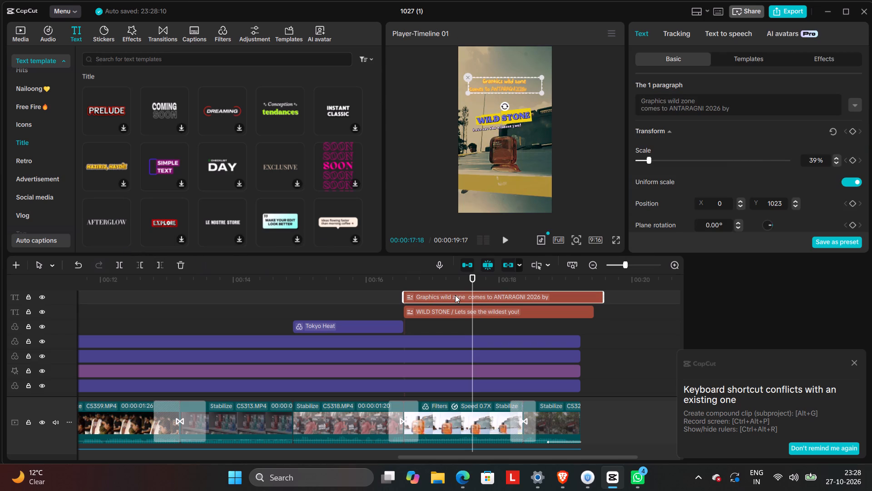
pyautogui.rightClick(455, 295)
pyautogui.click(486, 282)
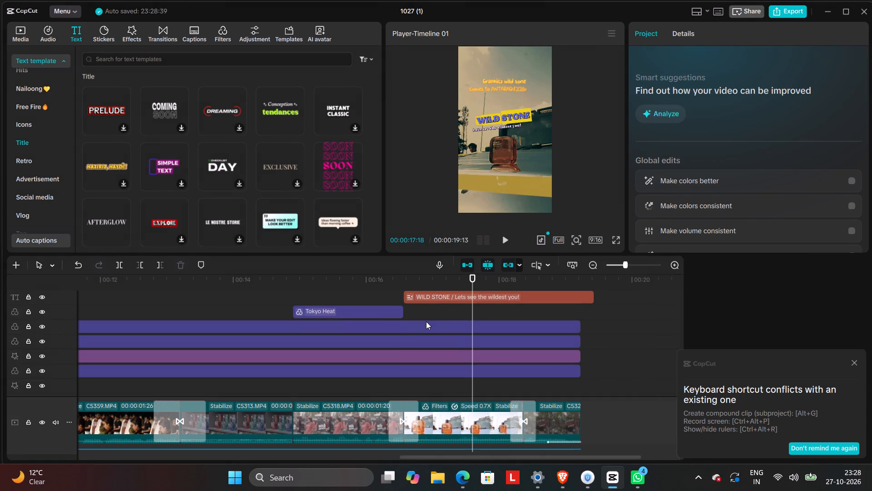
# Add the AFTERGLOW text template at 00:00:16:17 and move its clip to the track directly beneath the WILD STONE title.
pyautogui.moveTo(475, 282); pyautogui.dragTo(401, 308)
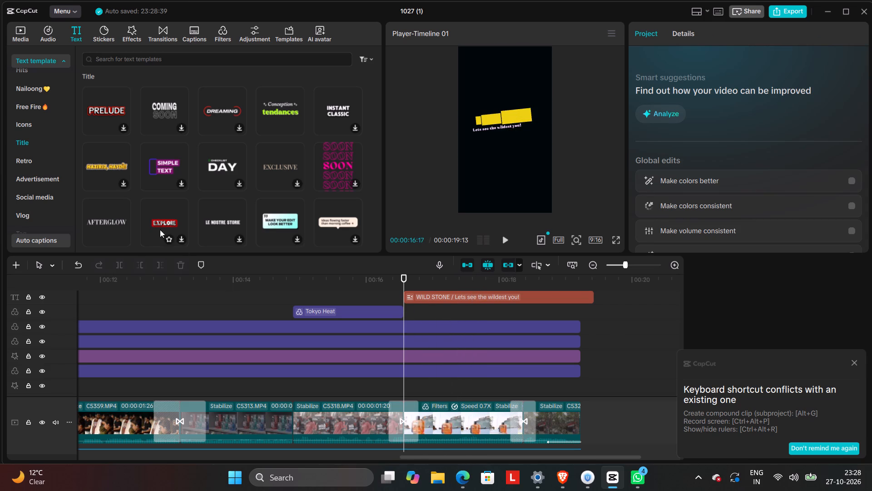
pyautogui.click(125, 239)
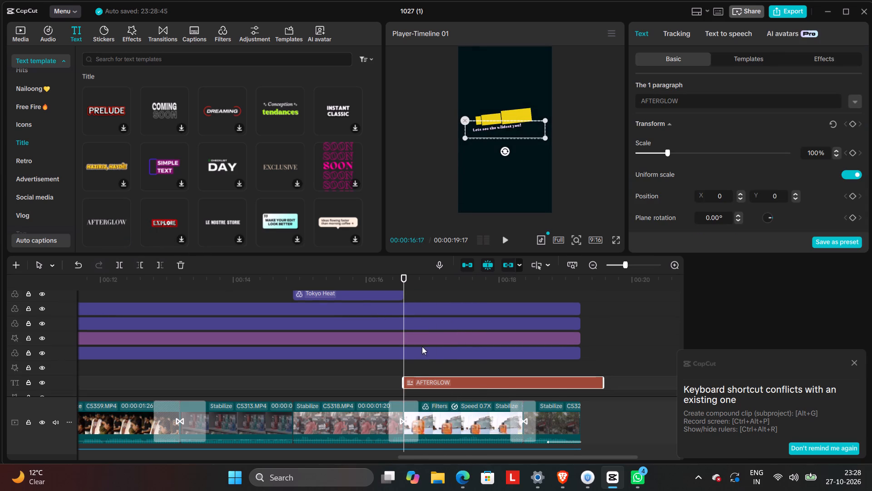
pyautogui.moveTo(496, 384); pyautogui.dragTo(500, 289)
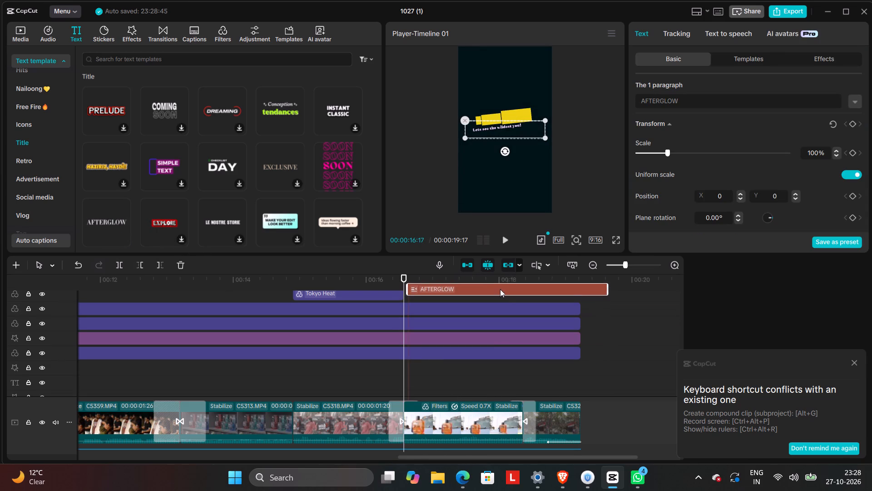
pyautogui.moveTo(500, 289); pyautogui.dragTo(496, 298)
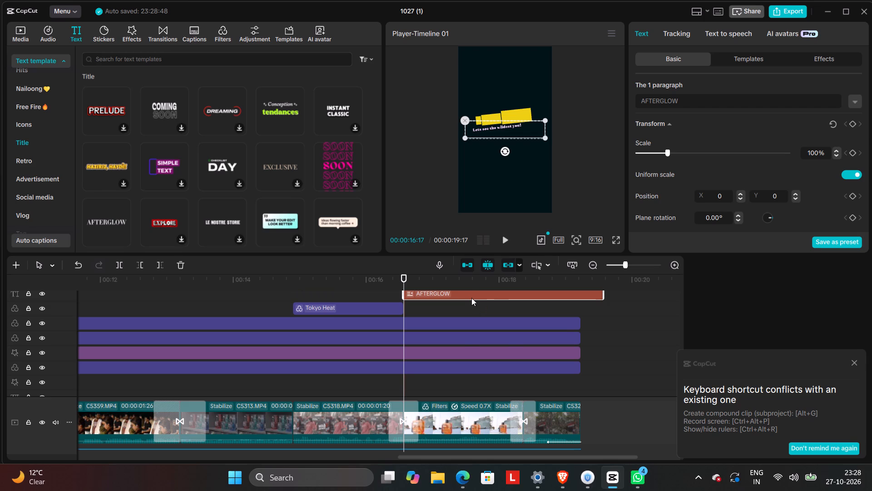
pyautogui.scroll(5, 471, 298)
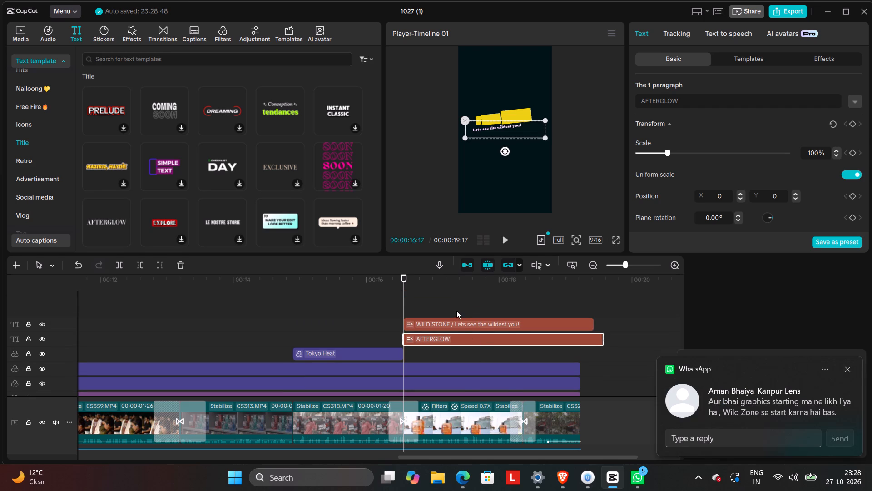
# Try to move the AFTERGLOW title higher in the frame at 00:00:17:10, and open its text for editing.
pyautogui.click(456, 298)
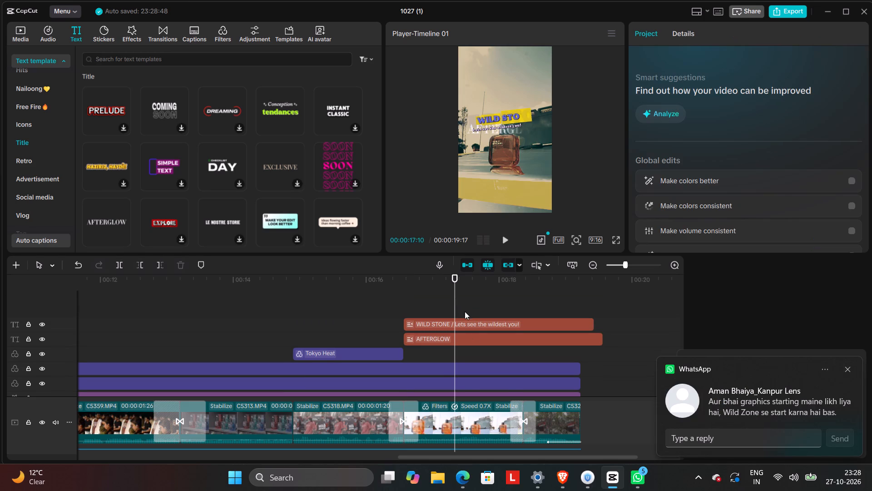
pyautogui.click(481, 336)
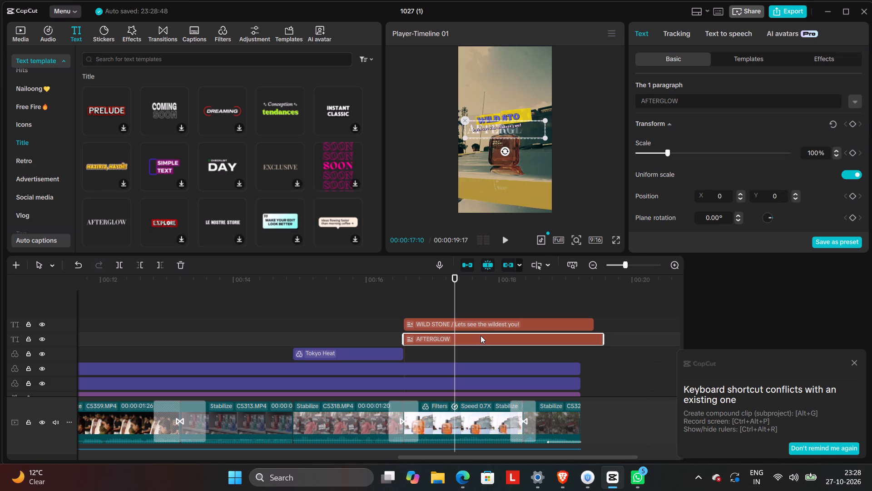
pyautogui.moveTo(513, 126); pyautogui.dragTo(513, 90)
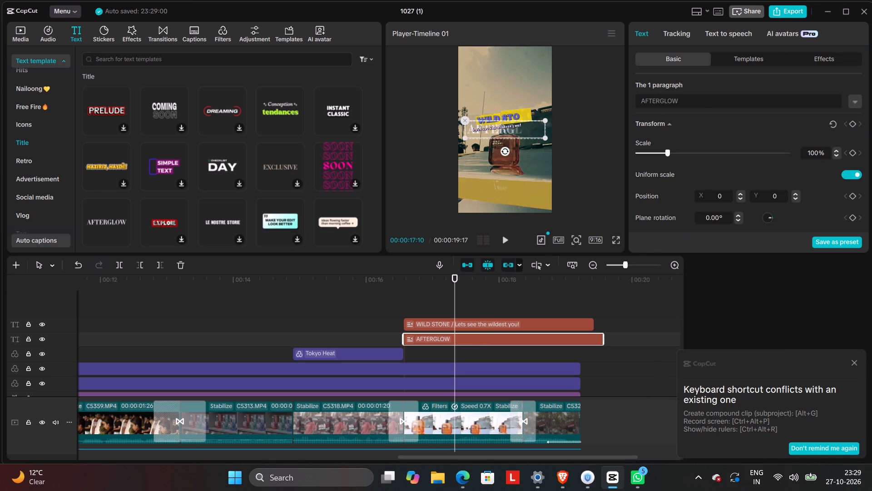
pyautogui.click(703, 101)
# Move the WILD STONE title up into the sky above the AFTERGLOW text and shrink it to 28% scale.
pyautogui.click(510, 320)
pyautogui.moveTo(525, 131); pyautogui.dragTo(521, 123)
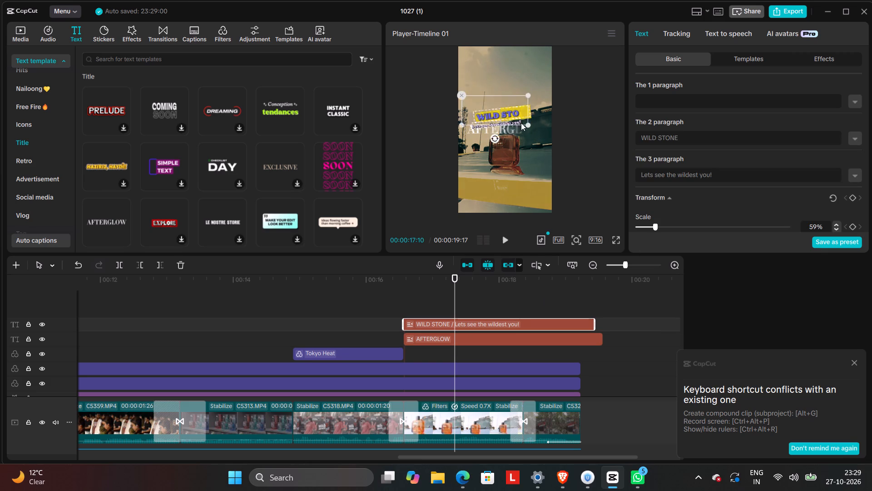
pyautogui.moveTo(521, 123); pyautogui.dragTo(513, 108)
pyautogui.moveTo(520, 105); pyautogui.dragTo(503, 88)
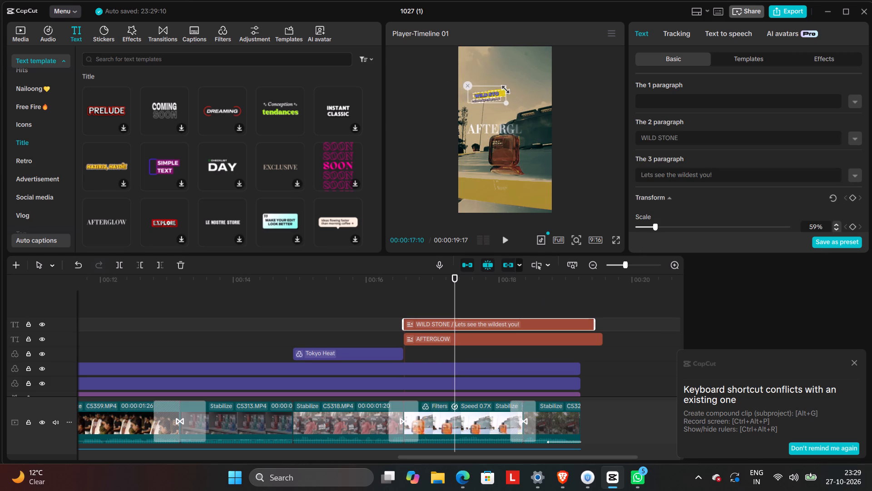
pyautogui.moveTo(503, 88); pyautogui.dragTo(498, 85)
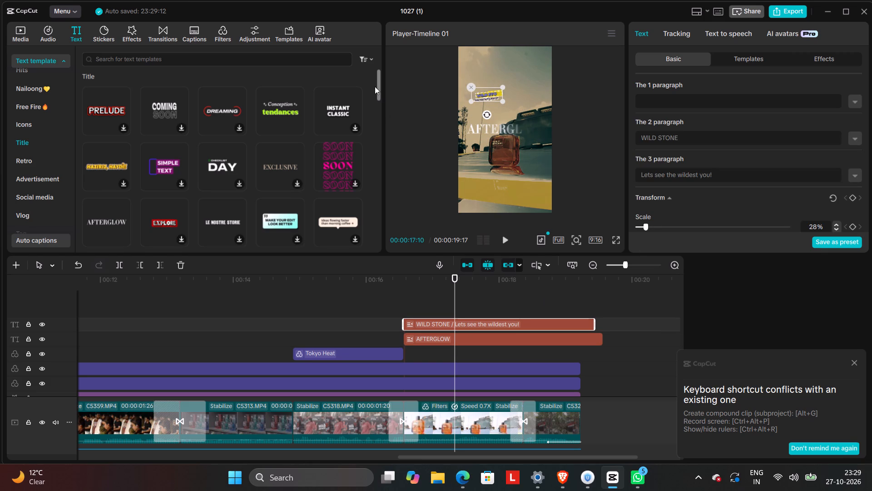
# Move the WILD STONE title down onto the yellow ledge below the perfume bottle, working at 00:00:17:14.
pyautogui.moveTo(491, 77); pyautogui.dragTo(491, 73)
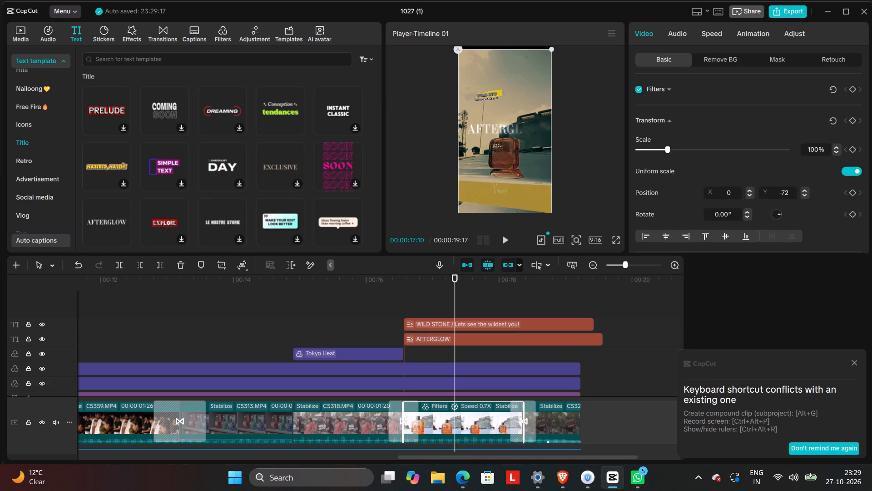
pyautogui.click(463, 322)
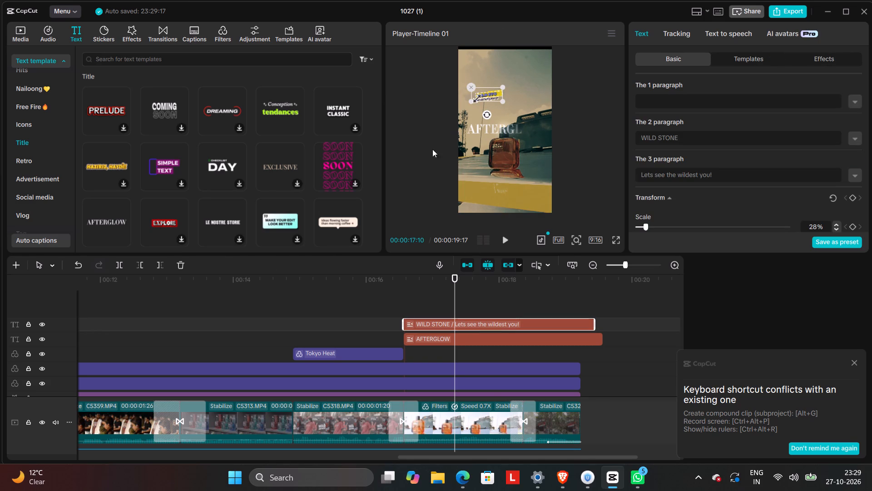
pyautogui.click(337, 290)
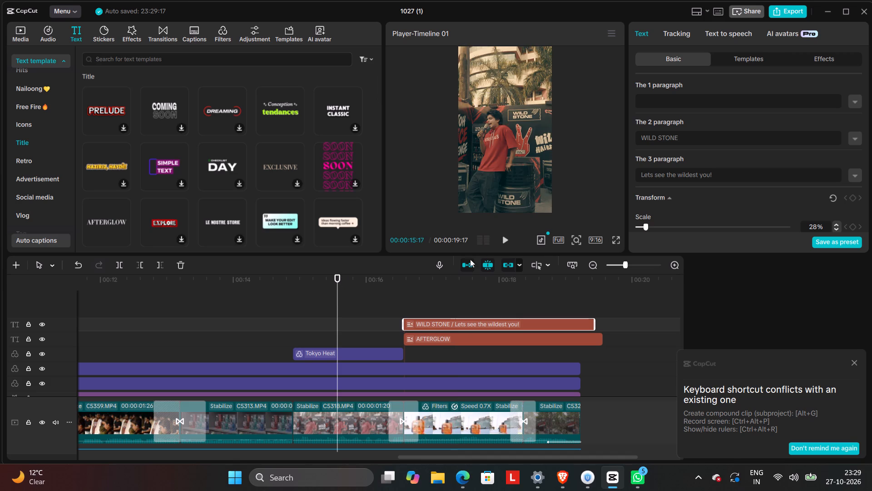
pyautogui.click(463, 298)
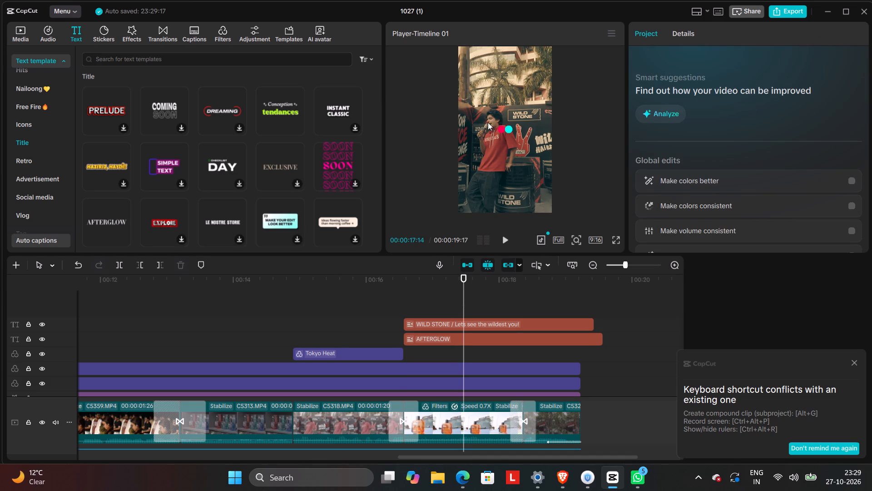
pyautogui.moveTo(490, 94); pyautogui.dragTo(491, 156)
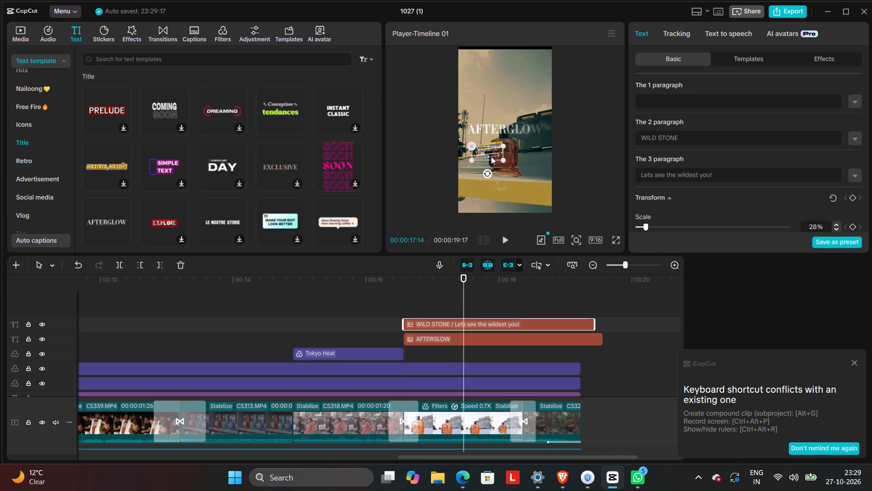
pyautogui.moveTo(491, 156); pyautogui.dragTo(491, 188)
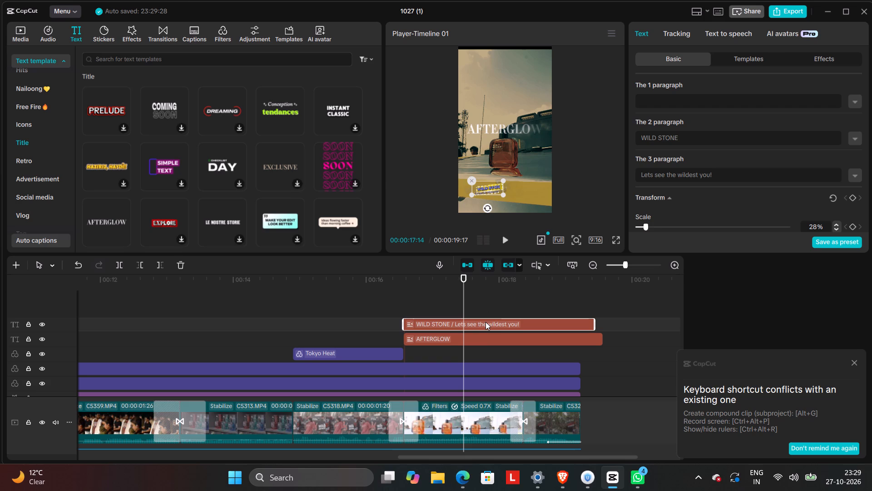
# Raise the AFTERGLOW title to Y position 780 and shrink it to 78% scale, checking it at 00:00:17:25.
pyautogui.click(483, 334)
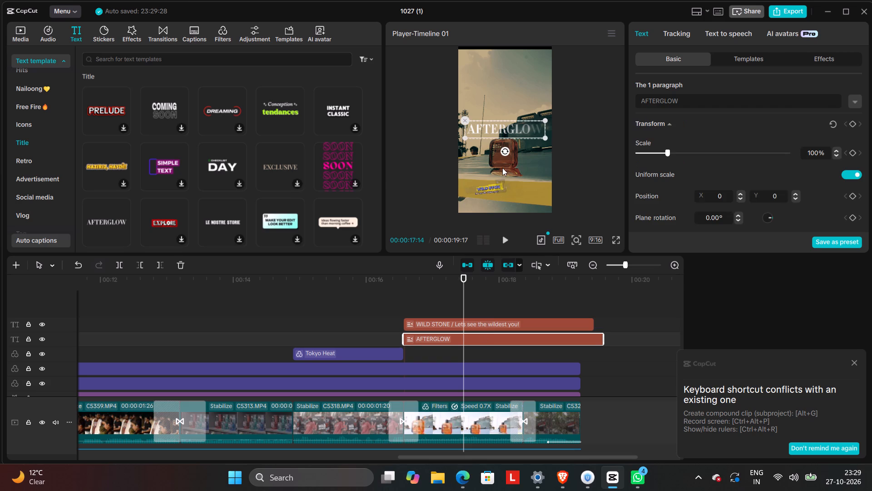
pyautogui.moveTo(524, 126); pyautogui.dragTo(522, 97)
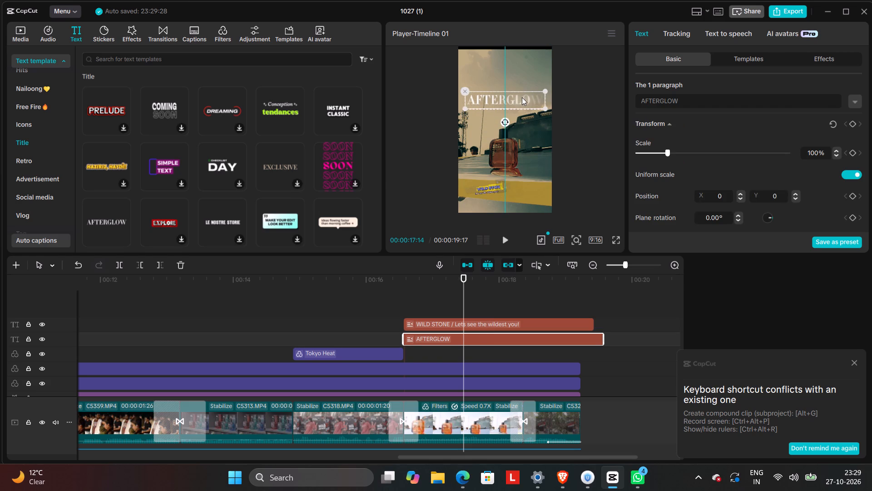
pyautogui.moveTo(522, 97); pyautogui.dragTo(522, 93)
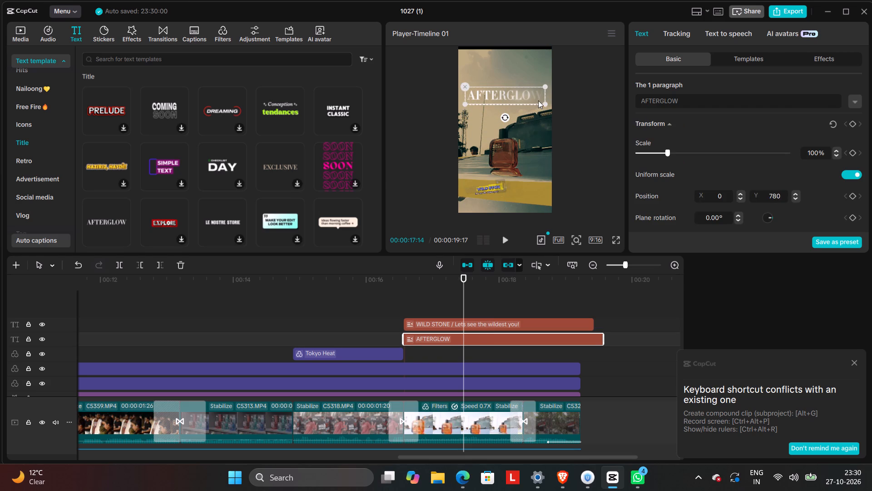
pyautogui.moveTo(543, 100); pyautogui.dragTo(530, 96)
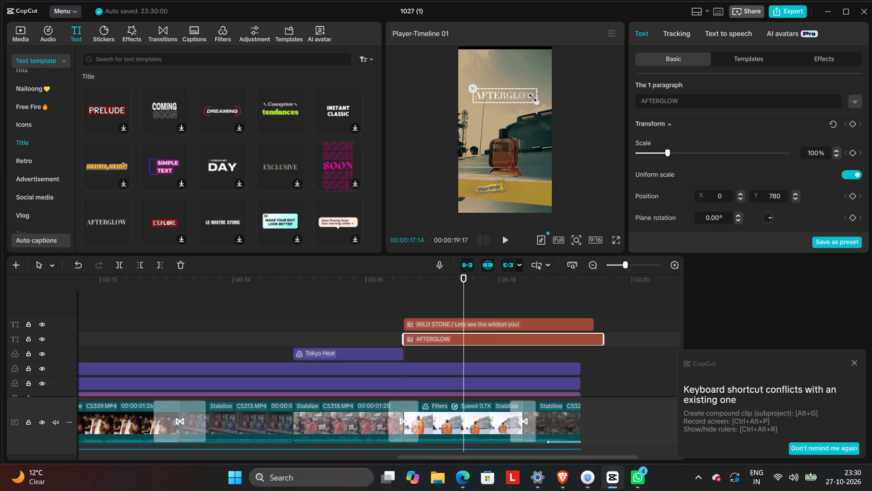
pyautogui.moveTo(530, 96); pyautogui.dragTo(529, 96)
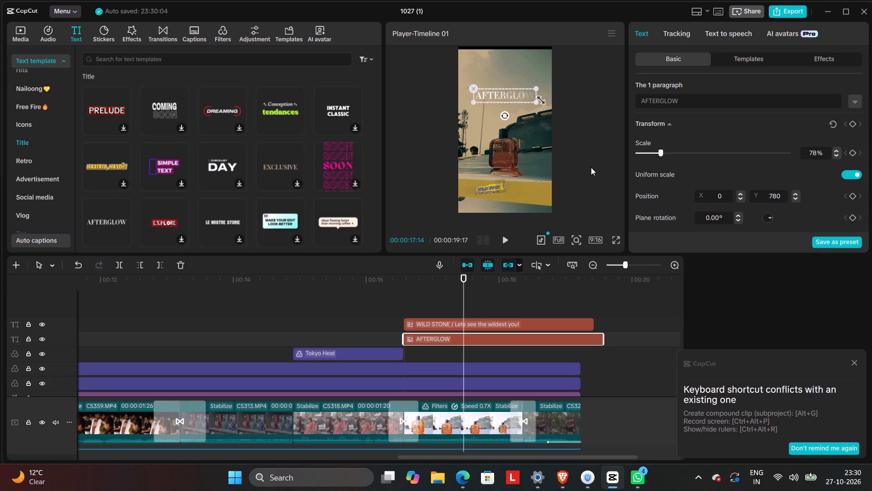
pyautogui.click(499, 322)
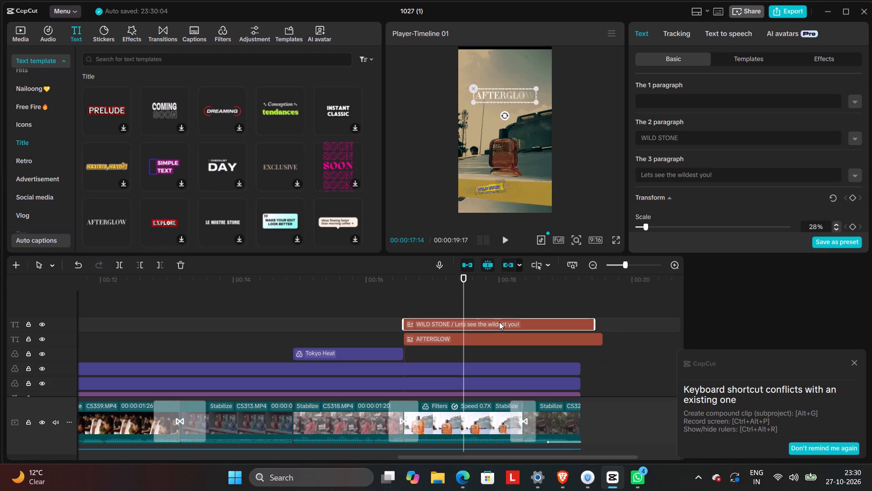
pyautogui.click(496, 339)
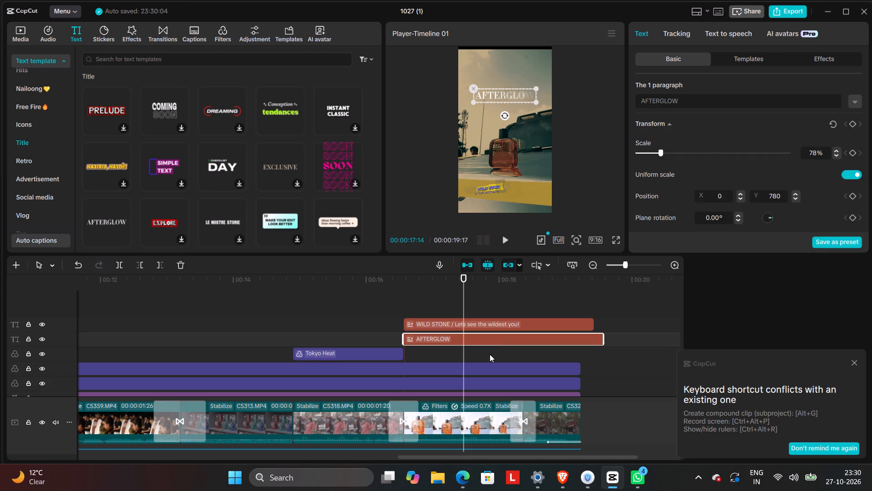
pyautogui.click(488, 356)
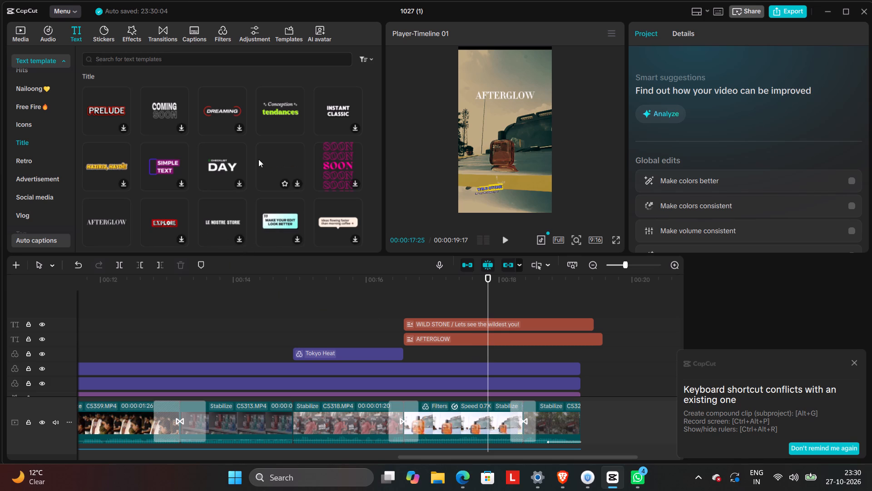
# Preview the EXCLUSIVE title template.
pyautogui.click(294, 180)
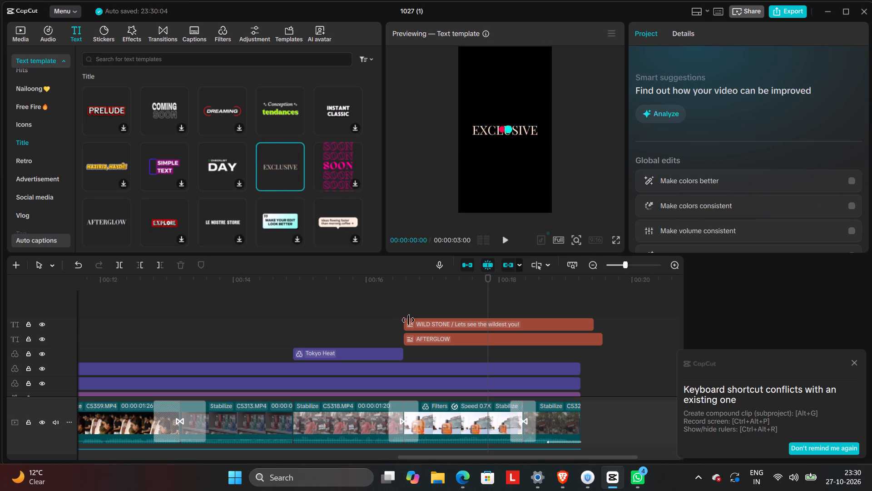
# Shrink the AFTERGLOW title to 60% scale and replace its text with the copied caption "Graphics wild zone comes to ANTARAGNI 2026 by".
pyautogui.click(423, 336)
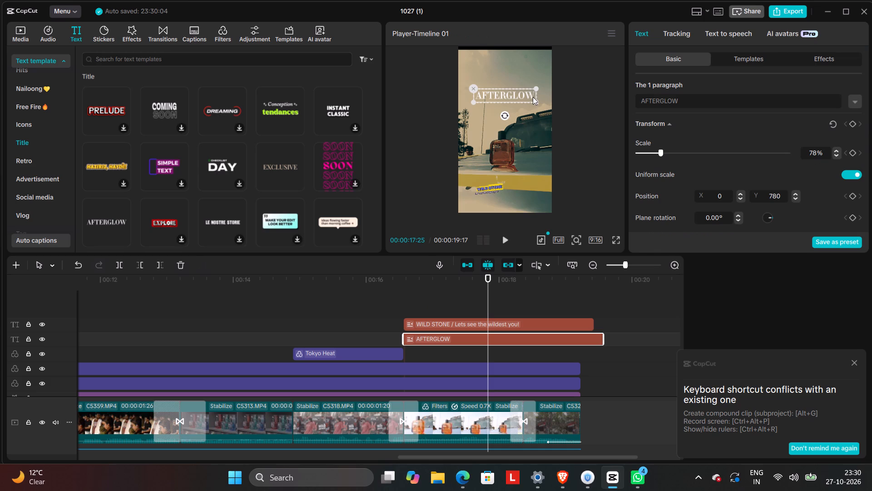
pyautogui.moveTo(533, 99); pyautogui.dragTo(519, 99)
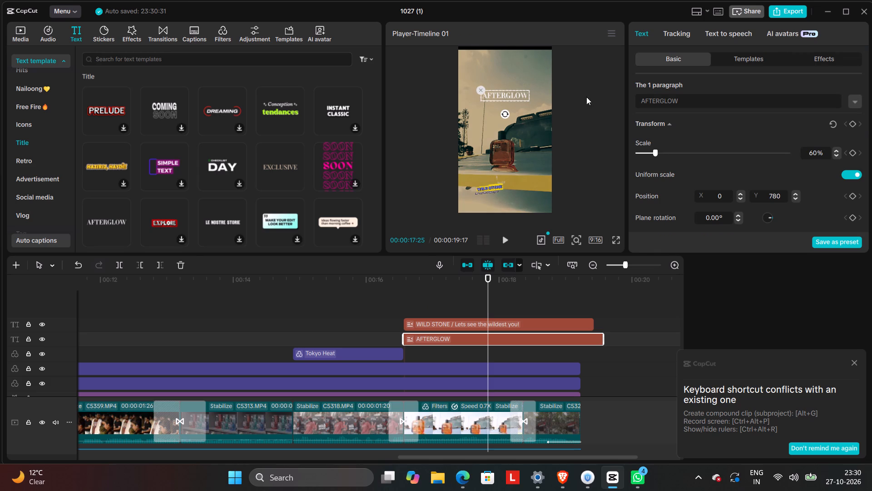
pyautogui.click(690, 100)
pyautogui.press('BackSpace')
pyautogui.press('BackSpace')
pyautogui.press('BackSpace')
pyautogui.press('BackSpace')
pyautogui.press('BackSpace')
pyautogui.press('BackSpace')
pyautogui.press('BackSpace')
pyautogui.press('BackSpace')
pyautogui.press('BackSpace')
pyautogui.press('BackSpace')
pyautogui.press('BackSpace')
pyautogui.press('BackSpace')
pyautogui.press('BackSpace')
pyautogui.press('BackSpace')
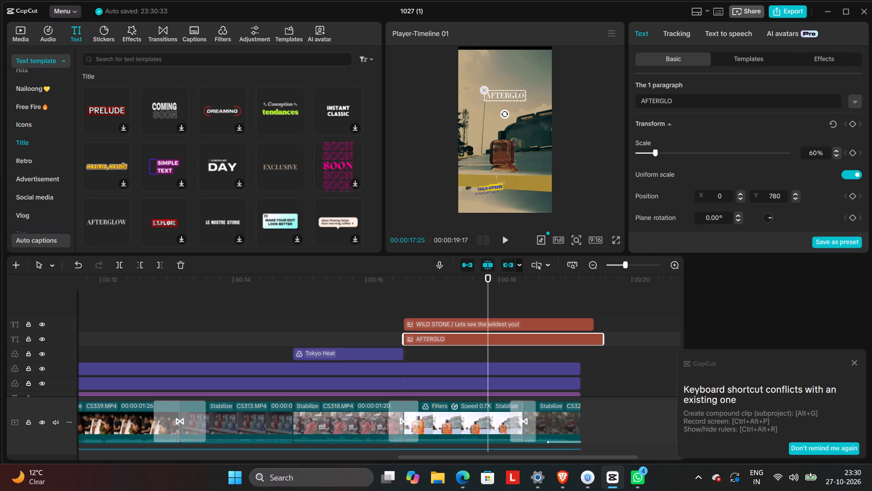
pyautogui.rightClick(686, 100)
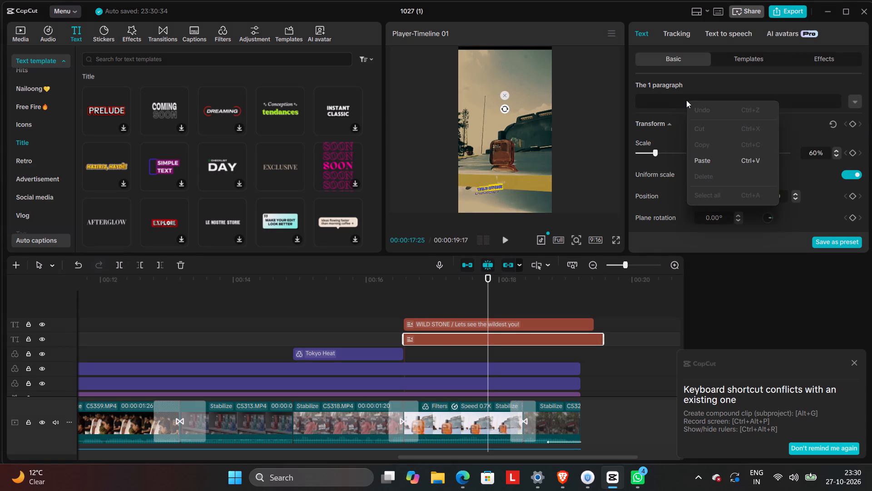
pyautogui.click(695, 163)
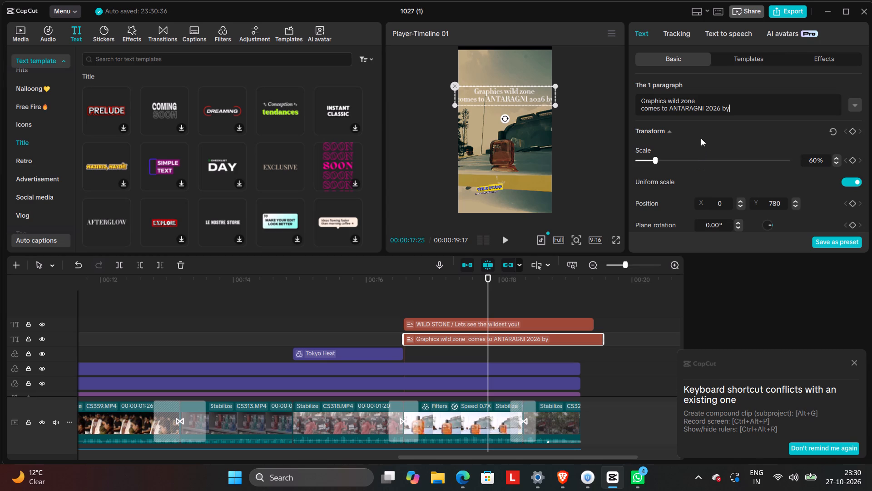
# Shrink the Graphics wild zone caption to 41% scale and move it up to Y position 1200.
pyautogui.click(553, 100)
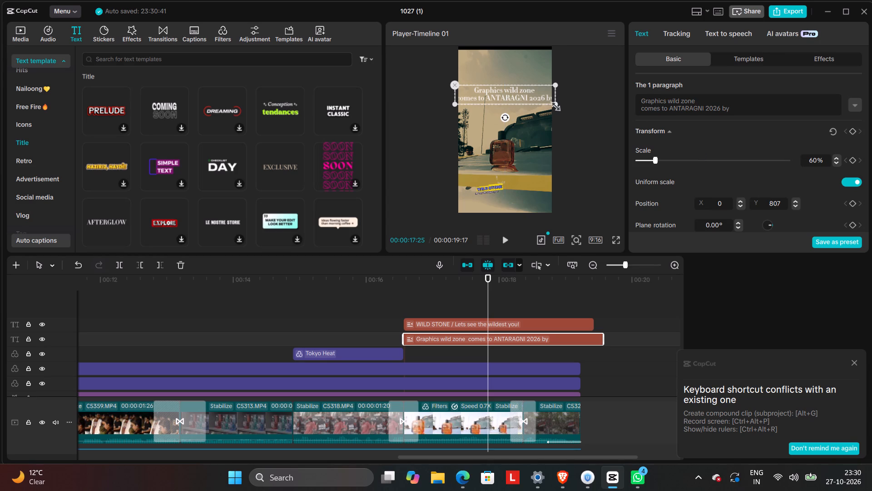
pyautogui.moveTo(553, 105); pyautogui.dragTo(521, 105)
pyautogui.moveTo(518, 96); pyautogui.dragTo(518, 71)
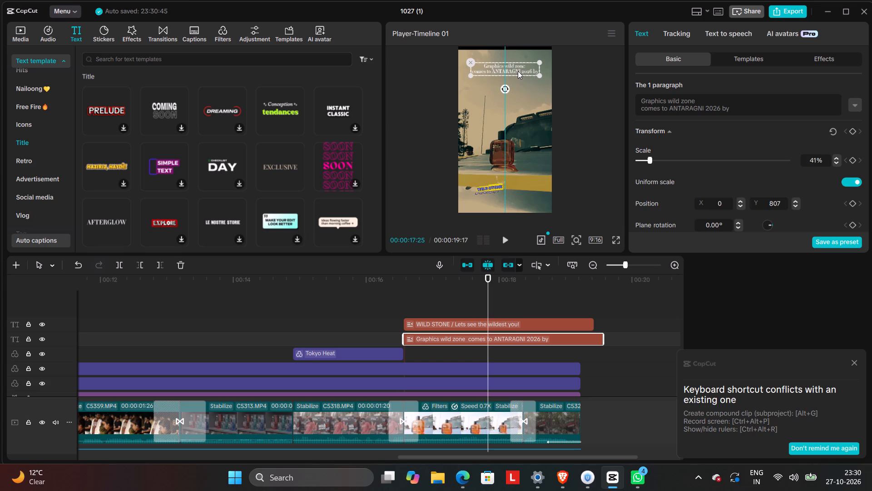
pyautogui.moveTo(518, 71); pyautogui.dragTo(517, 80)
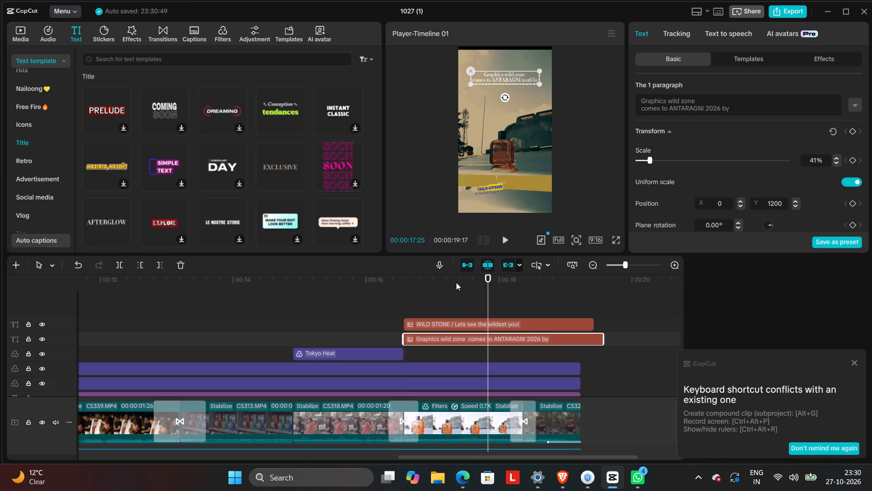
# Add the EXCLUSIVE title template and place its clip below the Graphics wild zone caption on the timeline, aligned with that caption's start.
pyautogui.click(295, 182)
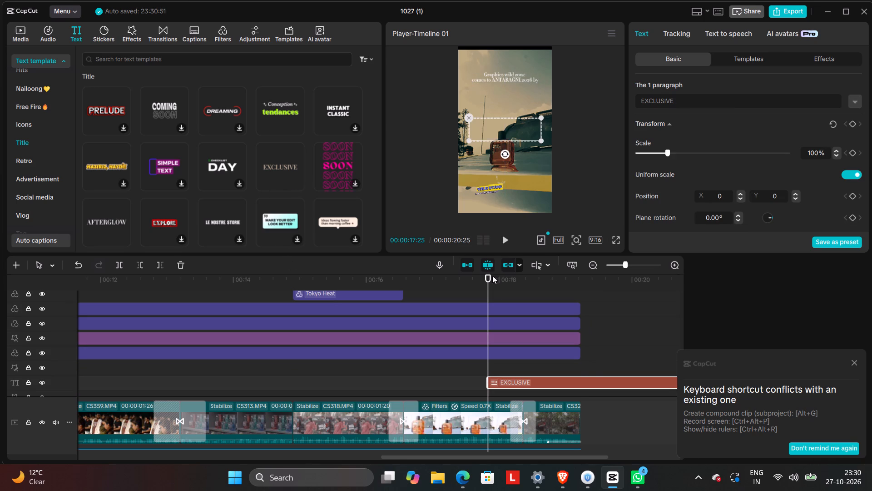
pyautogui.moveTo(587, 379); pyautogui.dragTo(516, 280)
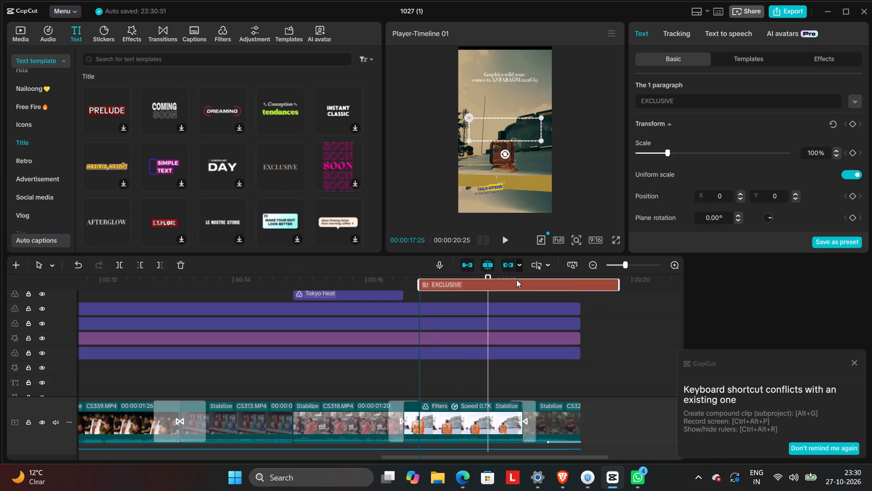
pyautogui.moveTo(516, 280); pyautogui.dragTo(512, 286)
pyautogui.scroll(1, 512, 288)
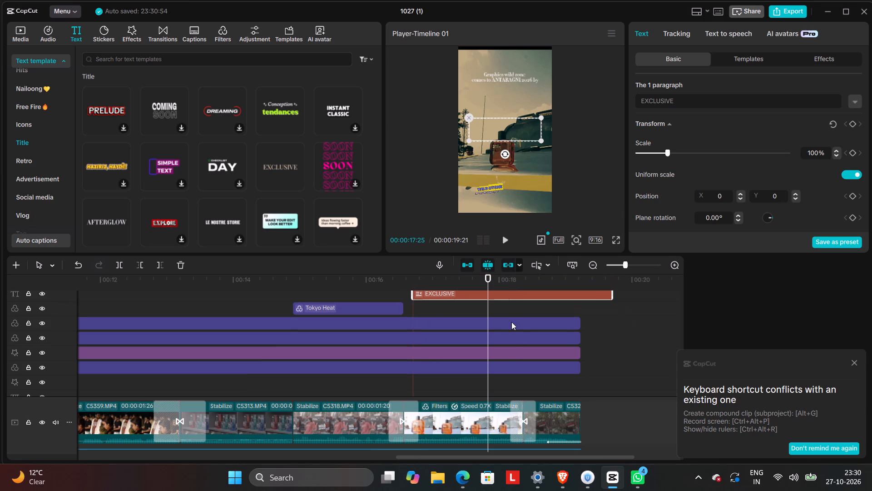
pyautogui.scroll(4, 515, 351)
pyautogui.moveTo(516, 342); pyautogui.dragTo(510, 344)
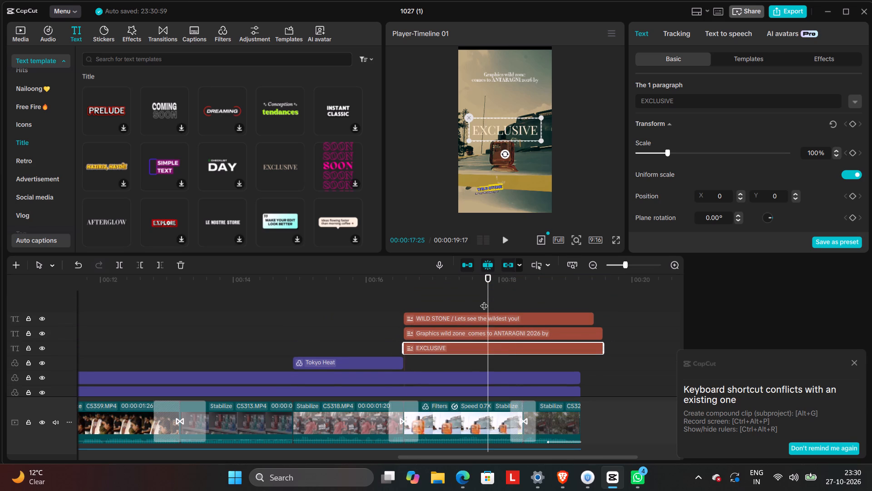
# At 00:00:17:18, move the EXCLUSIVE title up to Y position 925, just beneath the caption in the sky.
pyautogui.click(473, 296)
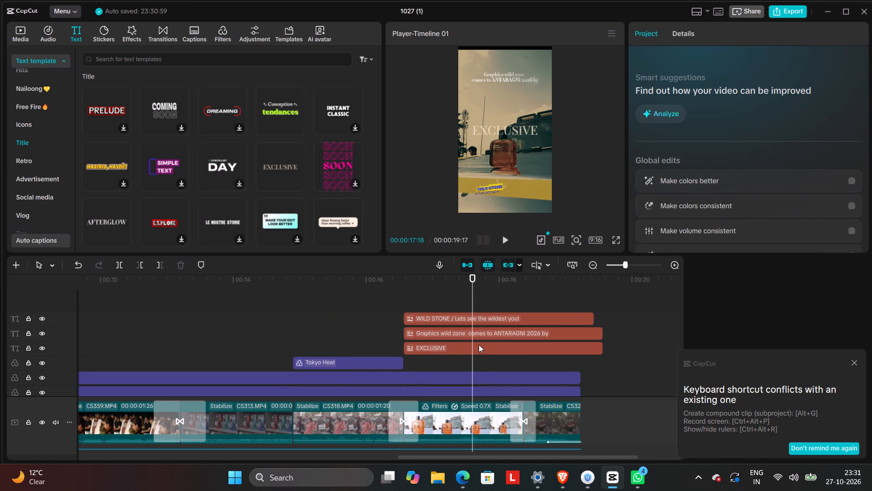
pyautogui.click(479, 345)
pyautogui.moveTo(520, 132); pyautogui.dragTo(521, 120)
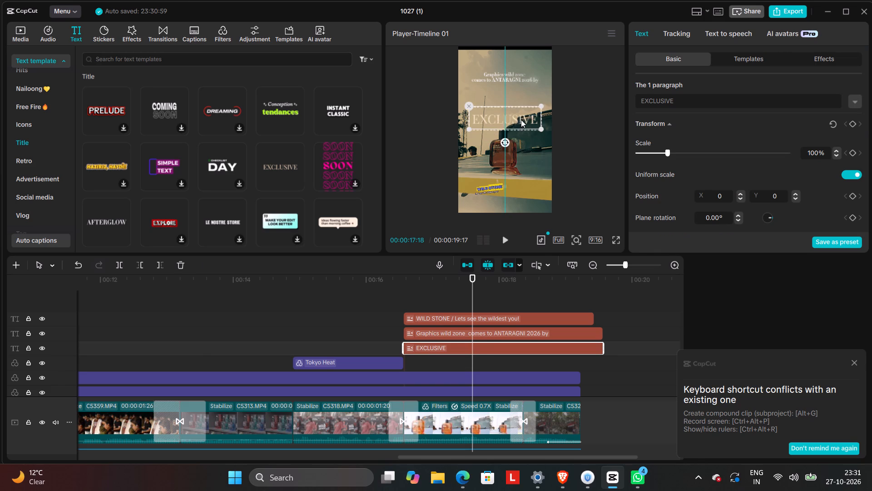
pyautogui.moveTo(521, 120); pyautogui.dragTo(521, 92)
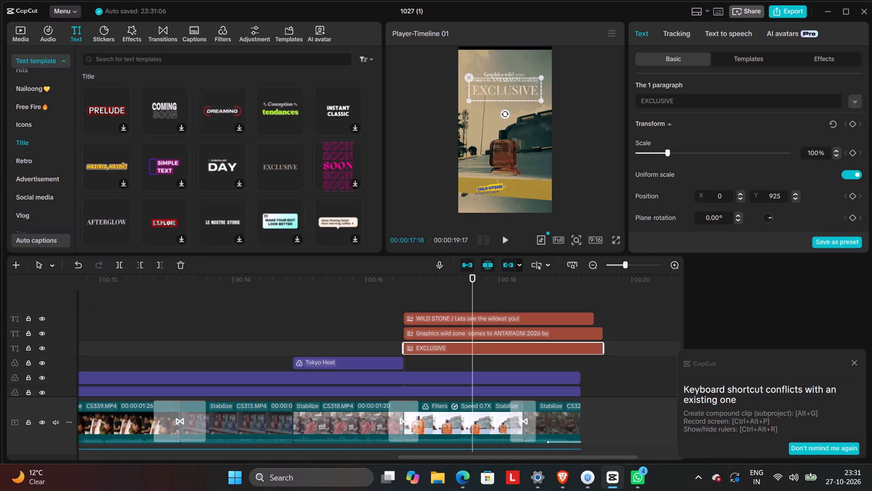
# Replace the EXCLUSIVE title's text with WILD STONE.
pyautogui.click(693, 105)
pyautogui.press('BackSpace')
pyautogui.press('BackSpace')
pyautogui.press('BackSpace')
pyautogui.press('BackSpace')
pyautogui.press('BackSpace')
pyautogui.press('BackSpace')
pyautogui.press('BackSpace')
pyautogui.press('BackSpace')
pyautogui.press('BackSpace')
pyautogui.press('BackSpace')
pyautogui.press('BackSpace')
pyautogui.press('BackSpace')
pyautogui.press('BackSpace')
pyautogui.press('BackSpace')
pyautogui.press('BackSpace')
pyautogui.press('BackSpace')
pyautogui.press('BackSpace')
pyautogui.press('BackSpace')
pyautogui.press('BackSpace')
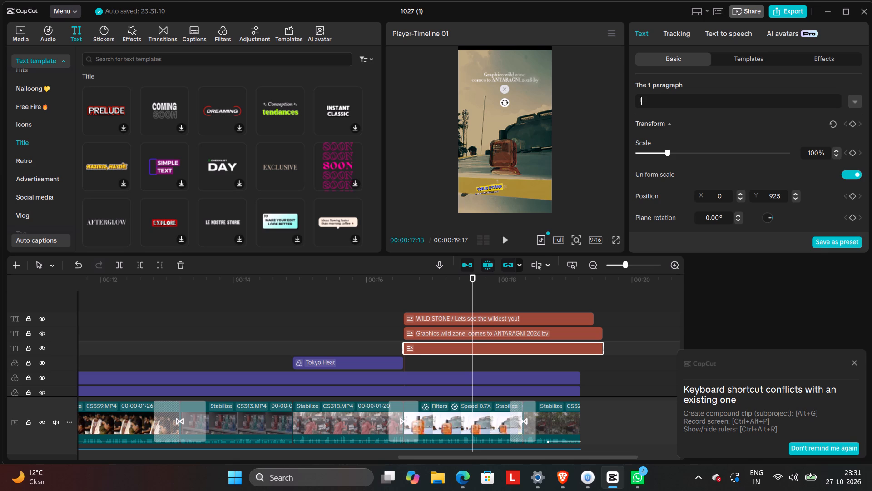
pyautogui.write('WI')
pyautogui.write('LD')
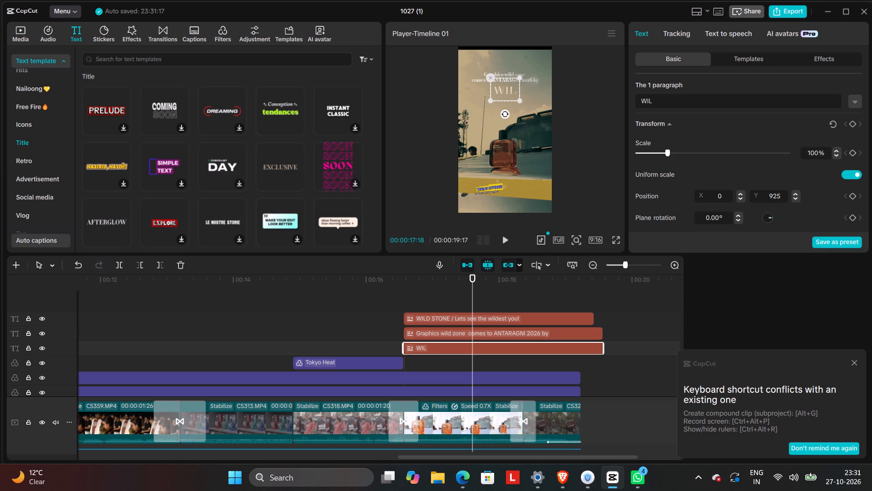
pyautogui.press('space')
pyautogui.write('STONE')
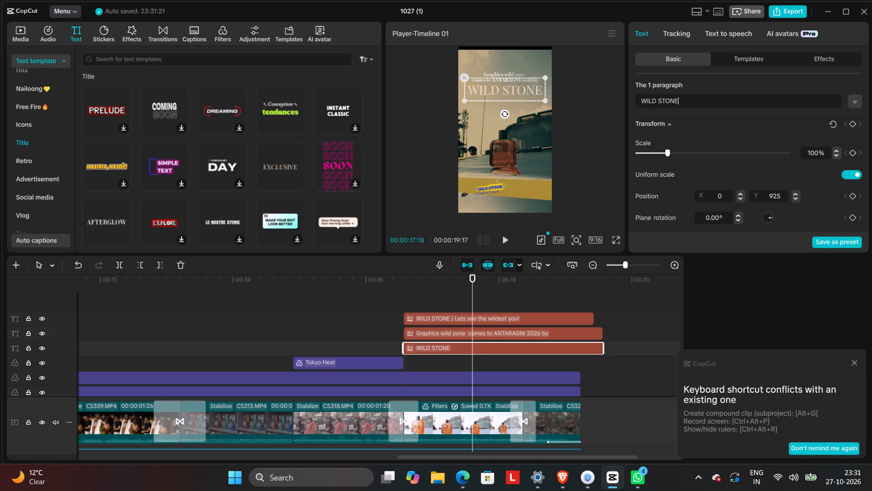
# Edit the first line of the Graphics wild zone caption to read "Wild zone".
pyautogui.scroll(2, 693, 105)
pyautogui.click(535, 332)
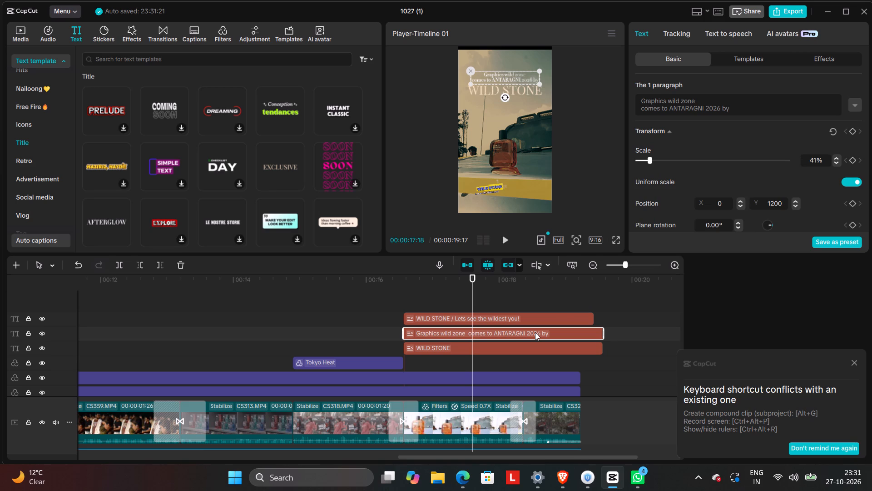
pyautogui.scroll(2, 540, 349)
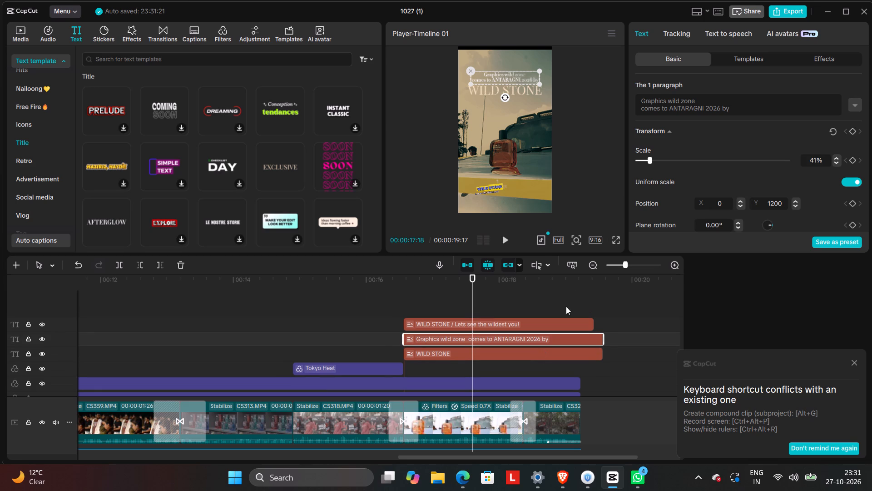
pyautogui.click(671, 97)
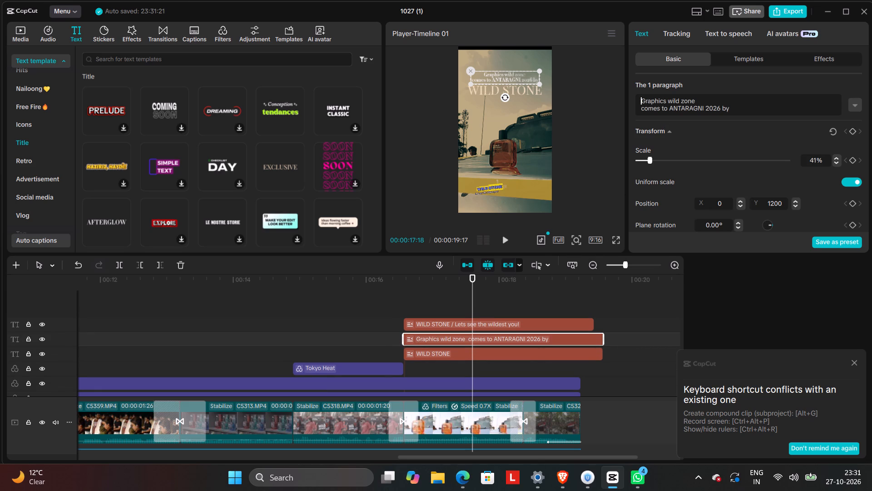
pyautogui.click(673, 102)
pyautogui.press('BackSpace')
pyautogui.press('BackSpace')
pyautogui.press('BackSpace')
pyautogui.press('BackSpace')
pyautogui.press('BackSpace')
pyautogui.press('BackSpace')
pyautogui.press('BackSpace')
pyautogui.press('BackSpace')
pyautogui.press('BackSpace')
pyautogui.press('BackSpace')
pyautogui.press('BackSpace')
pyautogui.press('BackSpace')
pyautogui.press('BackSpace')
pyautogui.press('BackSpace')
pyautogui.press('BackSpace')
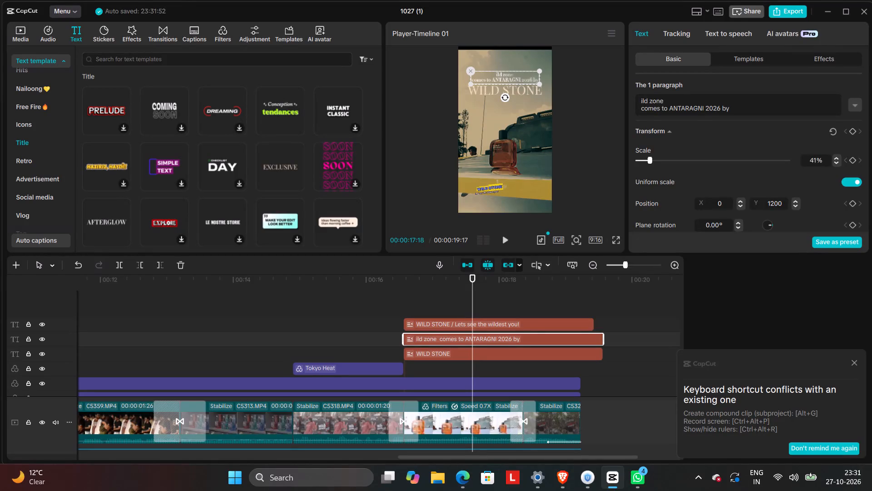
pyautogui.press('w')
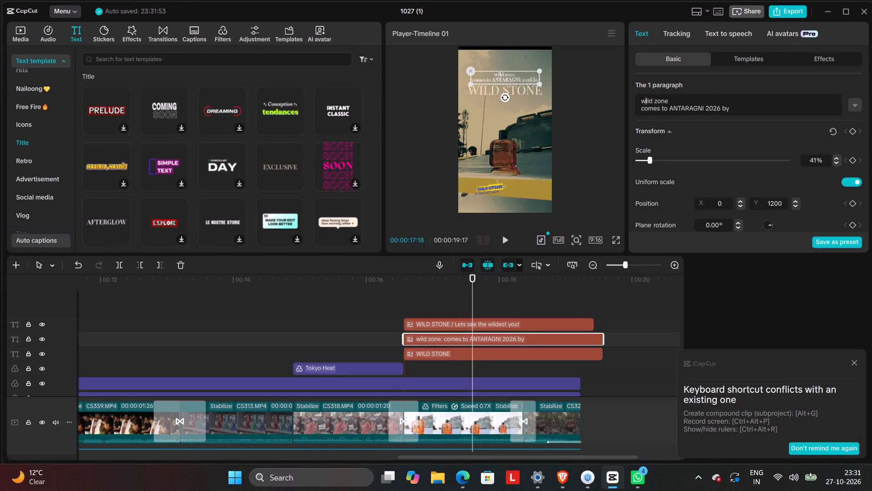
pyautogui.press('BackSpace')
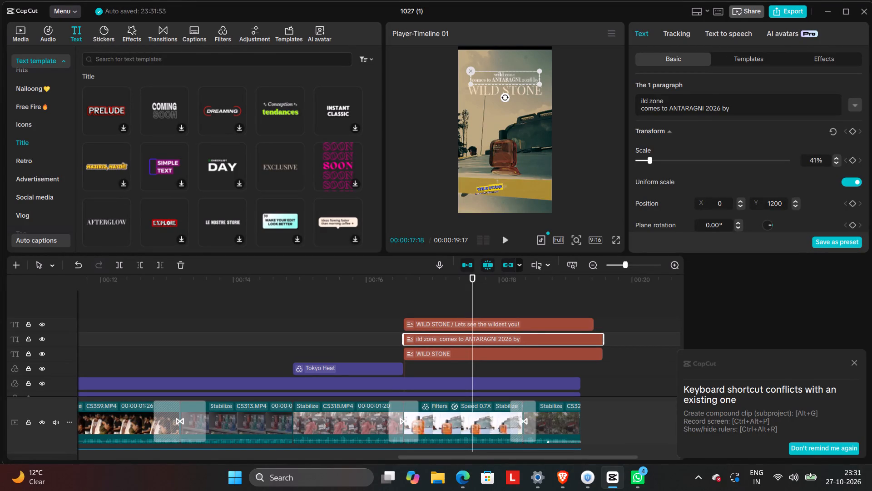
pyautogui.press('w')
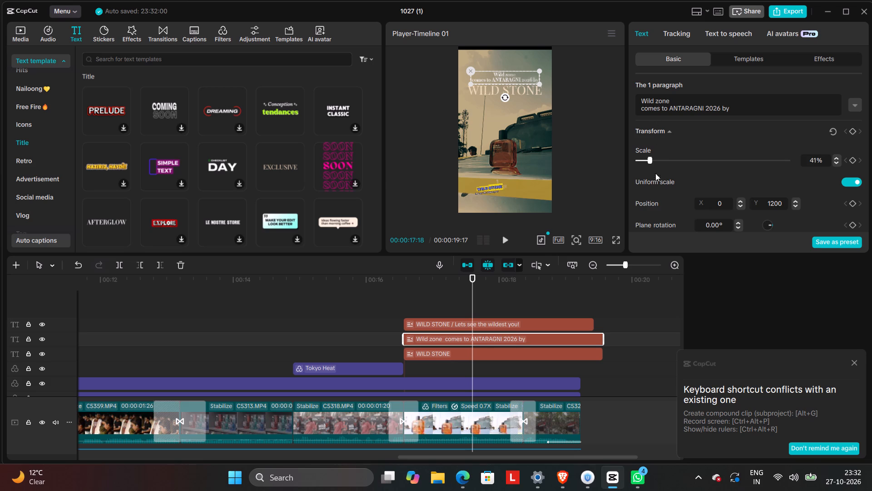
# Cut "Lets see the wildest you!" from the old WILD STONE title on the yellow ledge and delete that title clip.
pyautogui.click(515, 326)
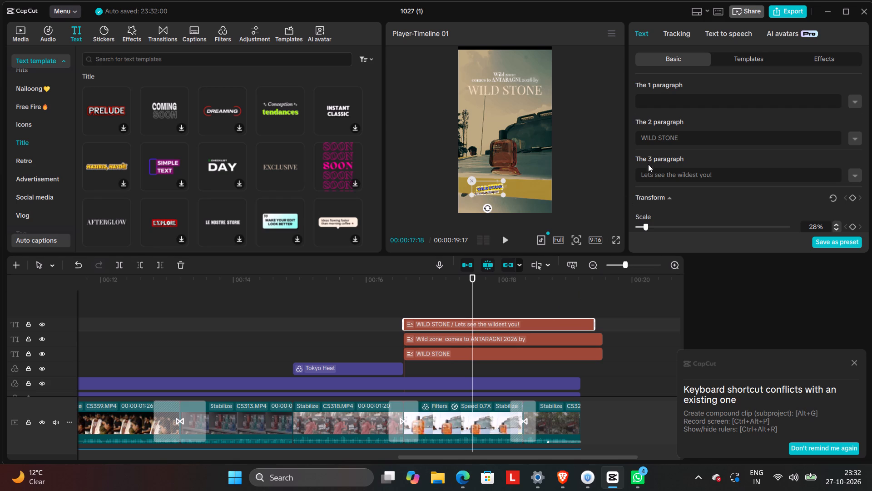
pyautogui.moveTo(642, 175); pyautogui.dragTo(713, 176)
pyautogui.rightClick(713, 176)
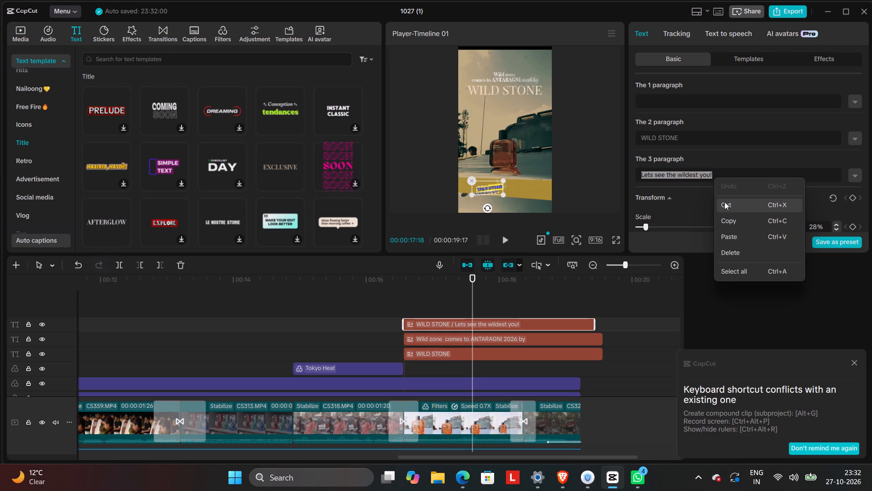
pyautogui.click(724, 202)
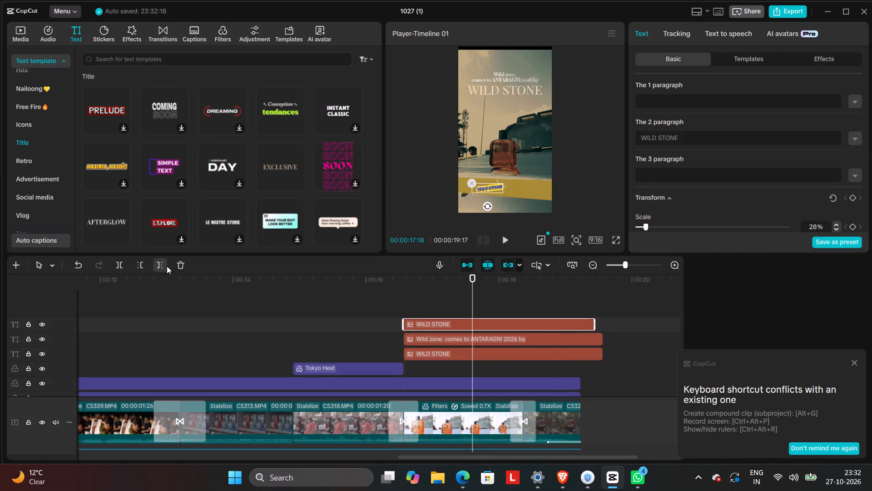
pyautogui.click(182, 261)
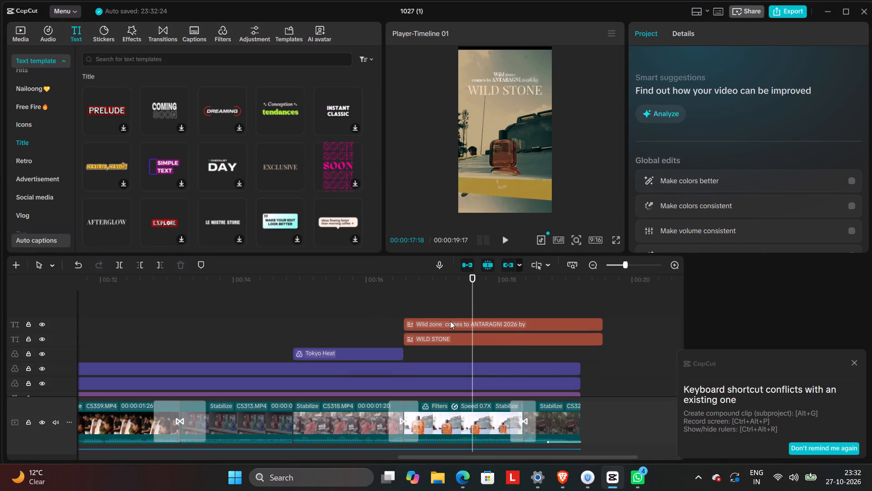
# Change the first line of the ANTARAGNI 2026 caption to capitals, reading "WILD ZONE".
pyautogui.click(456, 327)
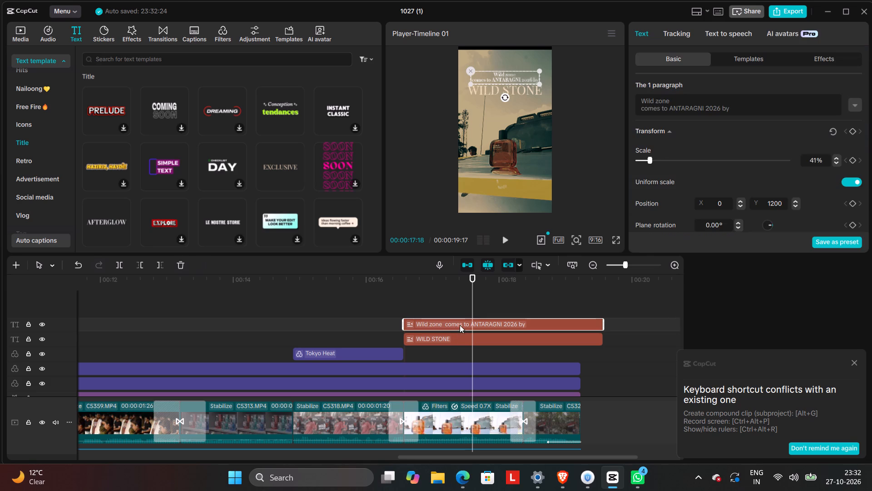
pyautogui.click(681, 98)
pyautogui.press('BackSpace')
pyautogui.press('BackSpace')
pyautogui.press('BackSpace')
pyautogui.press('BackSpace')
pyautogui.press('BackSpace')
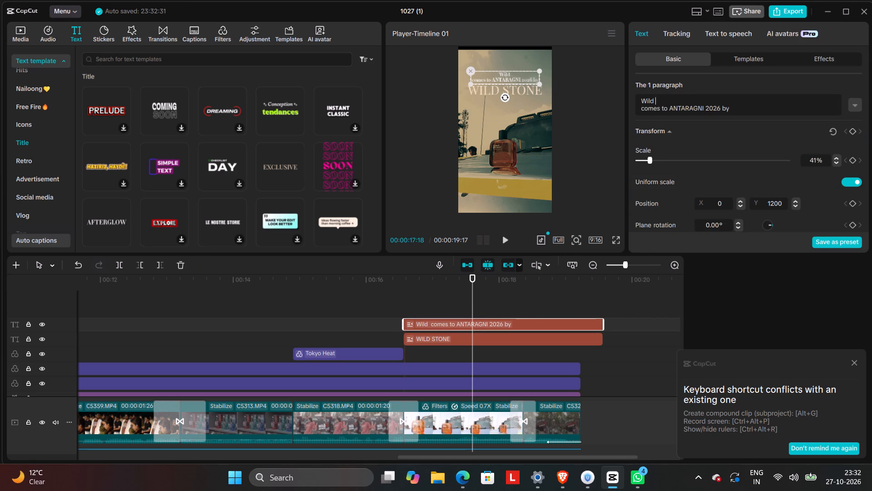
pyautogui.press('BackSpace')
pyautogui.press('BackSpace')
pyautogui.press('BackSpace')
pyautogui.press('BackSpace')
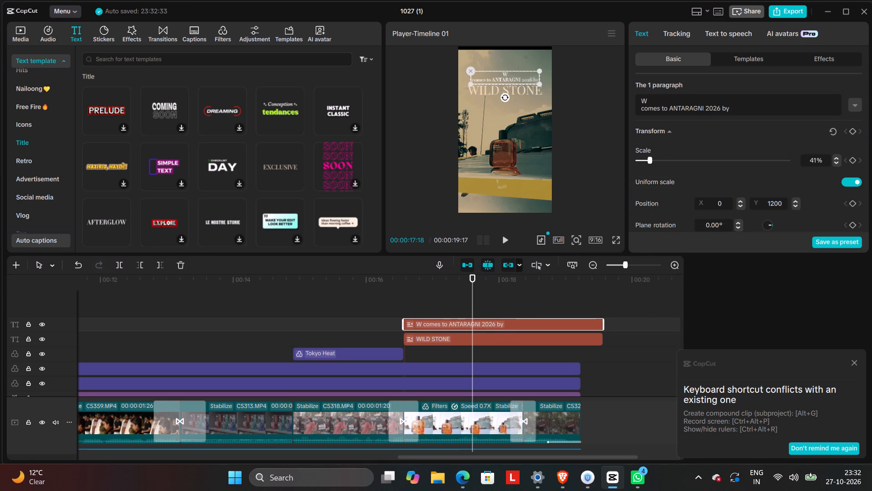
pyautogui.press('i')
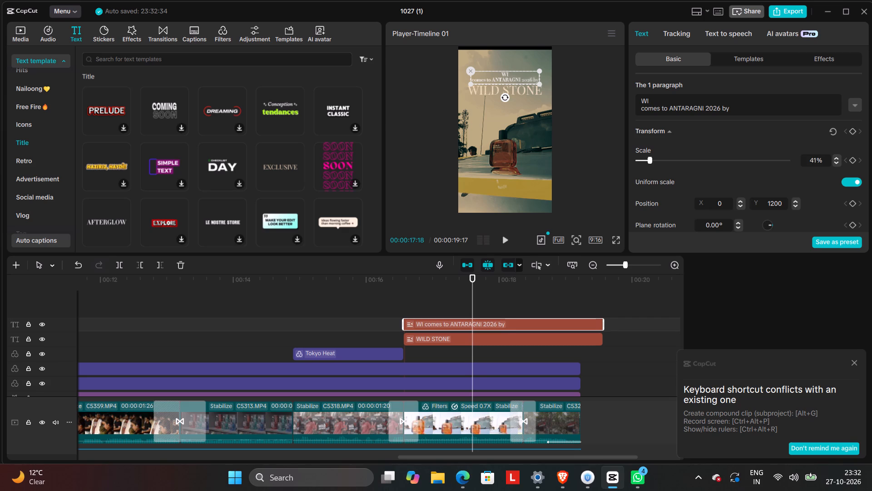
pyautogui.press('l')
pyautogui.write('D')
pyautogui.press('space')
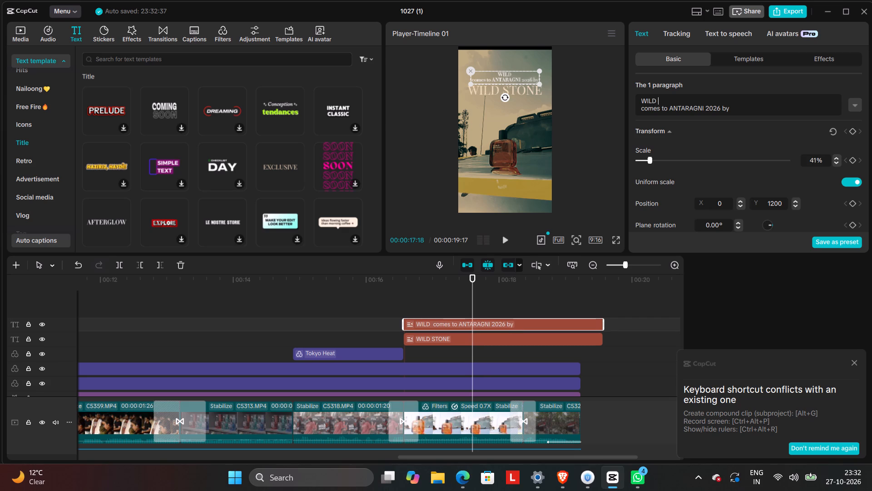
pyautogui.write('ZONE')
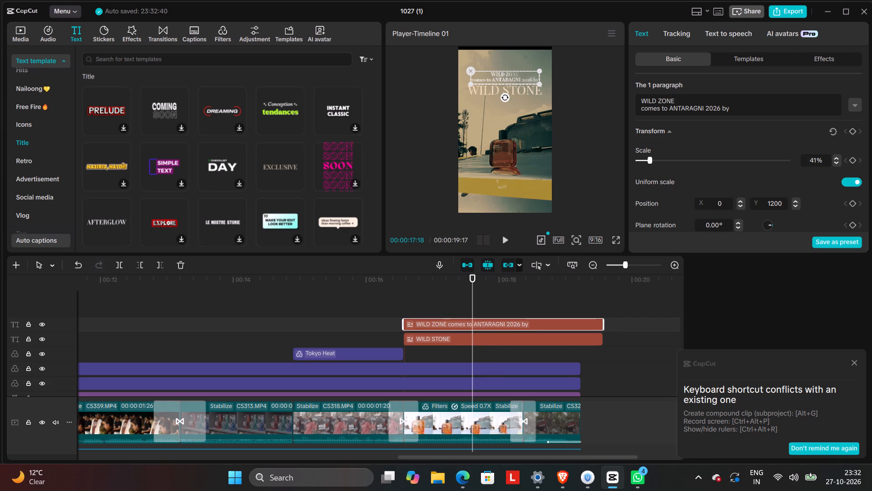
pyautogui.rightClick(511, 322)
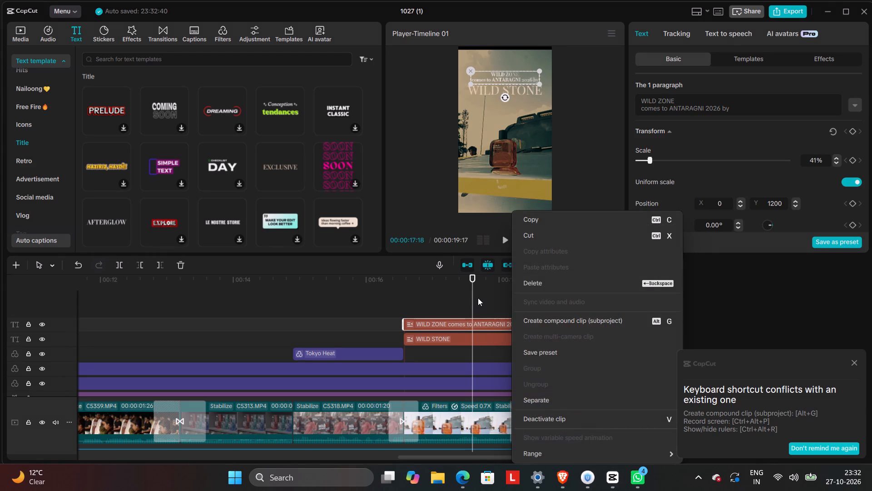
pyautogui.click(478, 298)
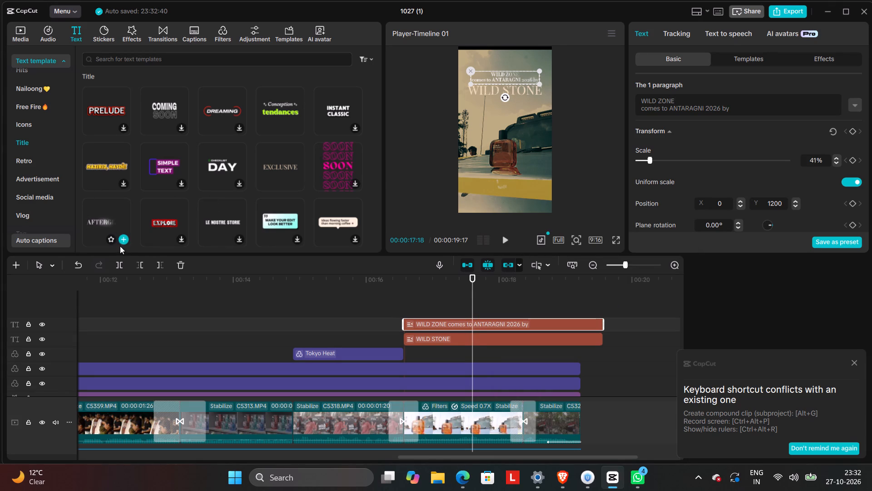
# Add the AFTERGLOW title template and place its clip beneath the WILD STONE clip, aligned with the start of the other titles.
pyautogui.click(122, 241)
pyautogui.moveTo(495, 384); pyautogui.dragTo(428, 291)
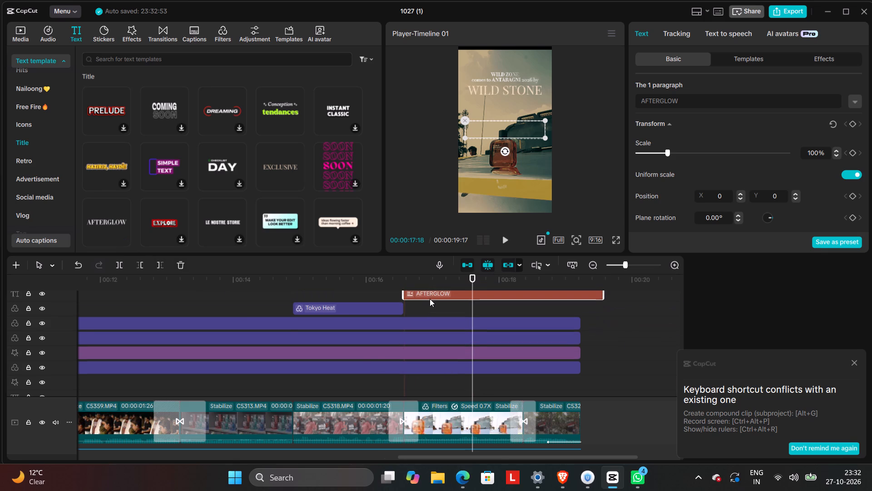
pyautogui.scroll(5, 430, 299)
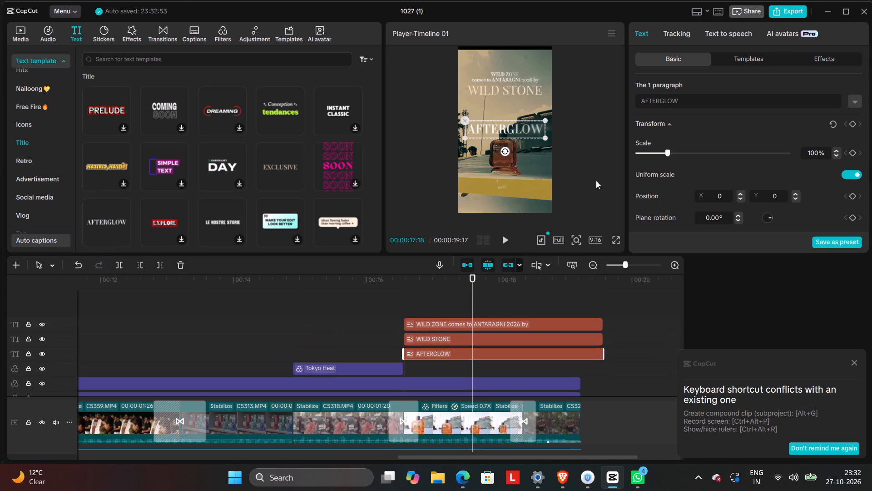
# Replace the AFTERGLOW title's text with the cut line "Lets see the wildest you!".
pyautogui.click(704, 101)
pyautogui.press('BackSpace')
pyautogui.press('BackSpace')
pyautogui.press('BackSpace')
pyautogui.press('BackSpace')
pyautogui.press('BackSpace')
pyautogui.press('BackSpace')
pyautogui.press('BackSpace')
pyautogui.press('BackSpace')
pyautogui.press('BackSpace')
pyautogui.press('BackSpace')
pyautogui.press('BackSpace')
pyautogui.press('BackSpace')
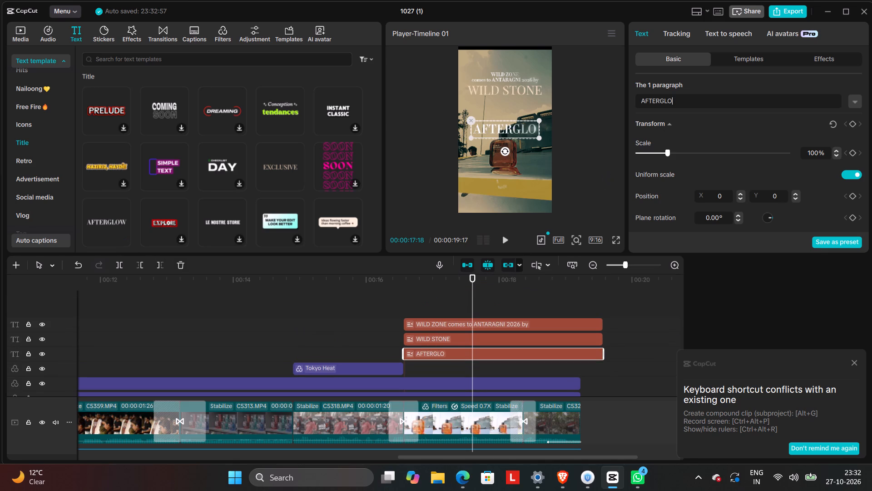
pyautogui.rightClick(704, 101)
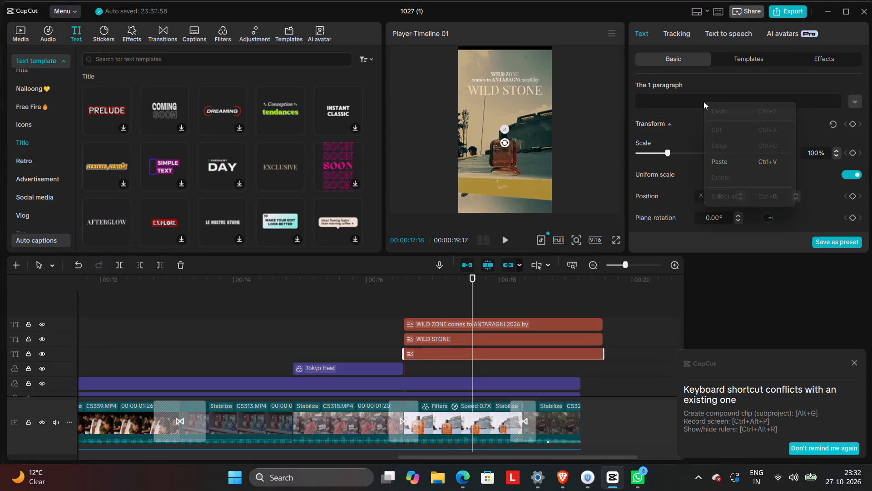
pyautogui.click(717, 157)
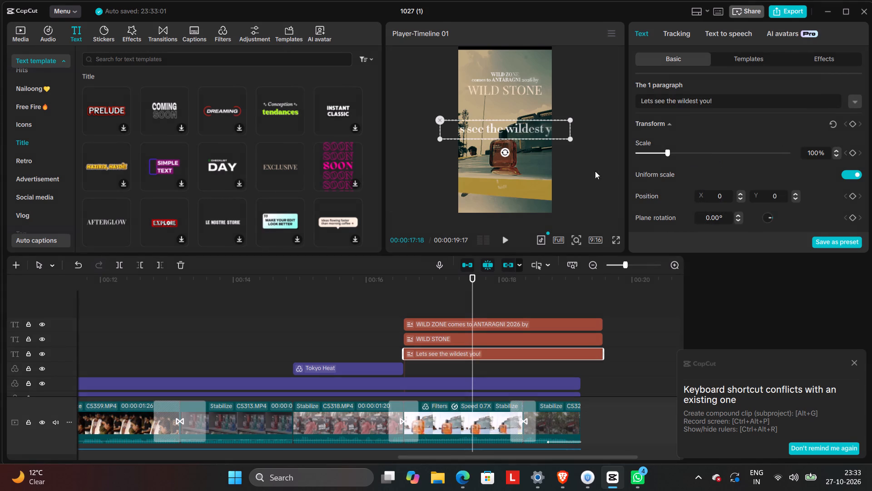
# Scale the "Lets see the wildest you!" title to 46% and position it centred just beneath WILD STONE at Y 695.
pyautogui.moveTo(573, 140); pyautogui.dragTo(538, 137)
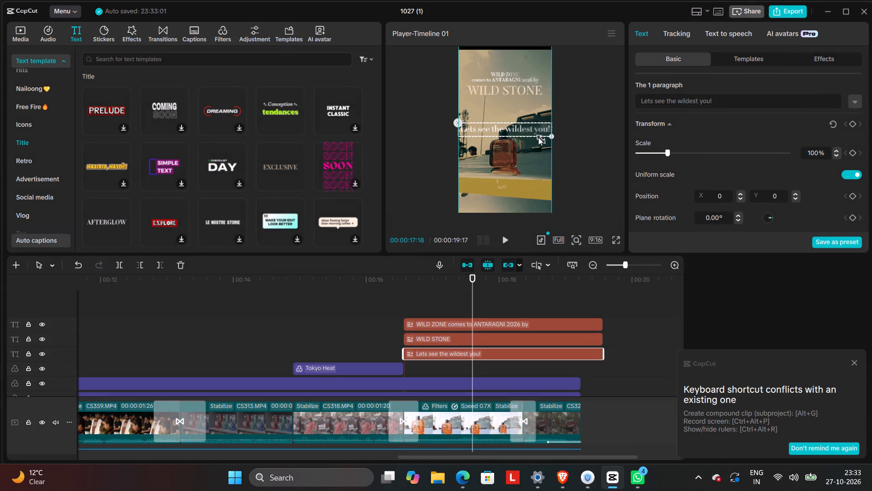
pyautogui.moveTo(538, 137); pyautogui.dragTo(515, 139)
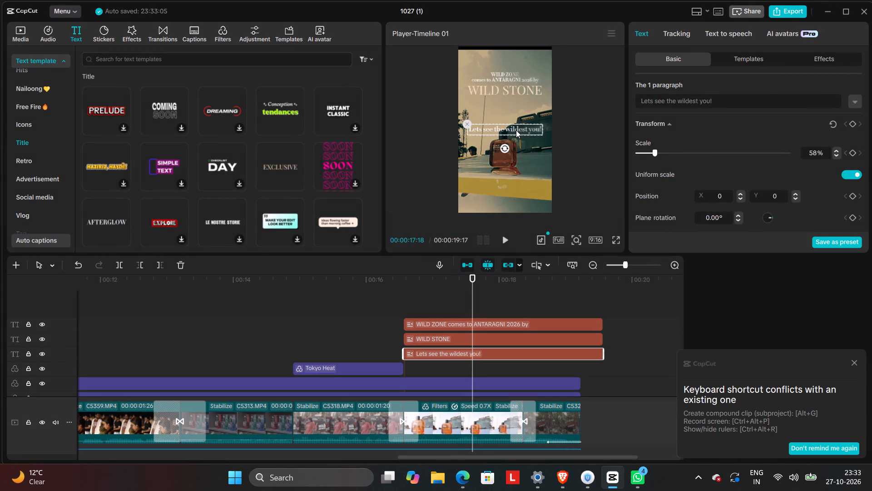
pyautogui.moveTo(516, 130); pyautogui.dragTo(513, 101)
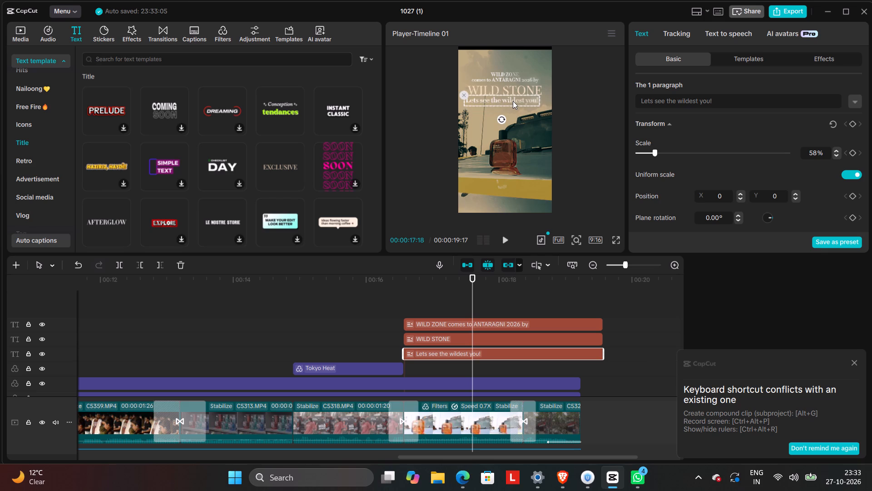
pyautogui.moveTo(513, 101); pyautogui.dragTo(515, 100)
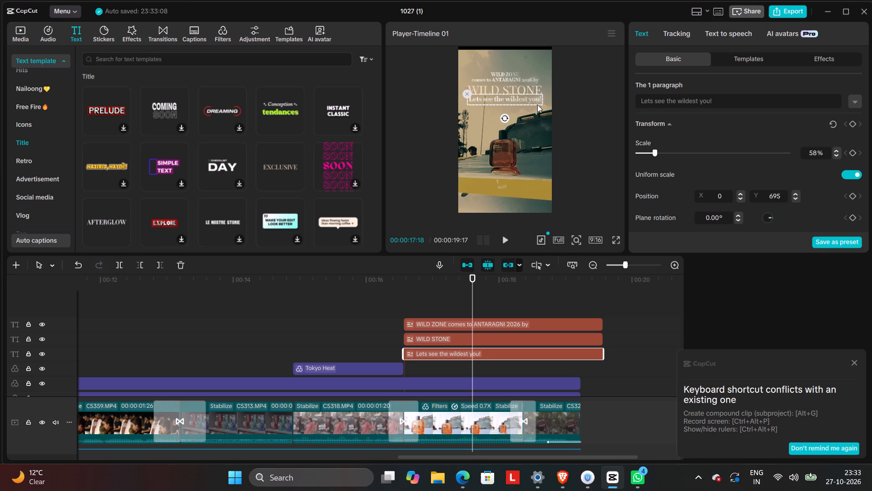
pyautogui.click(654, 151)
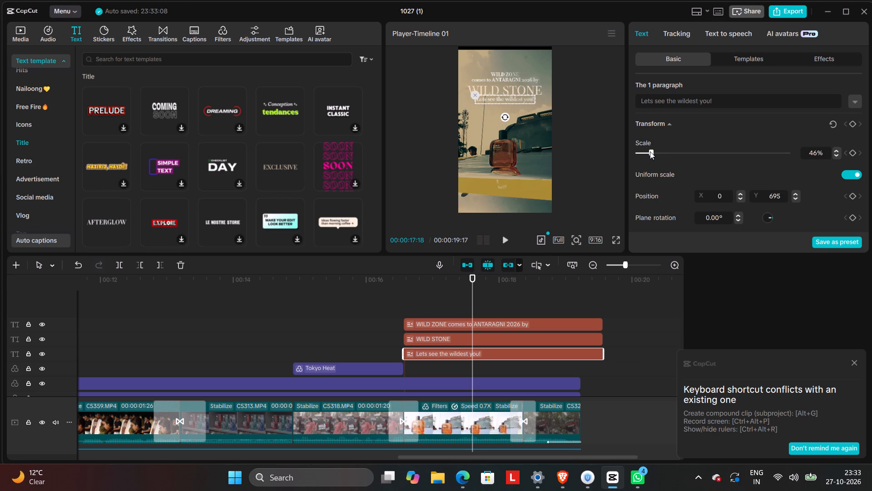
# Find the end of the perfume bottle shot at 00:00:18:11 and trim the "Lets see the wildest you!" clip to end there.
pyautogui.click(380, 314)
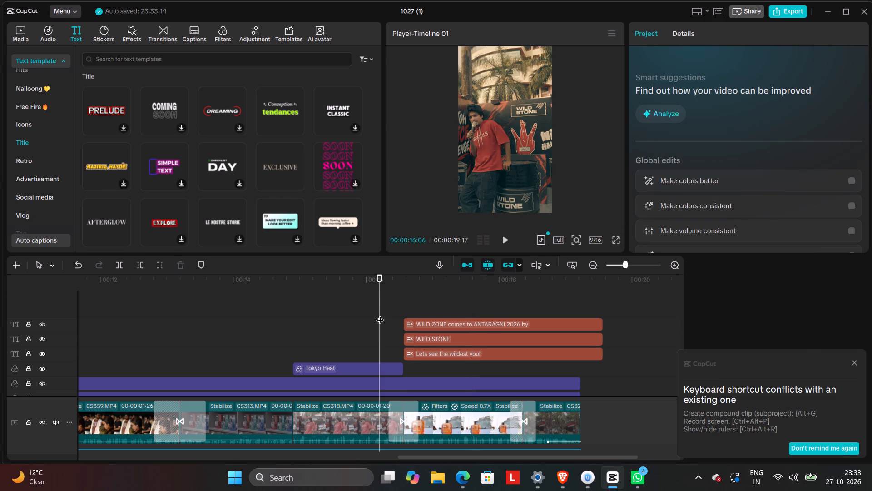
pyautogui.click(590, 357)
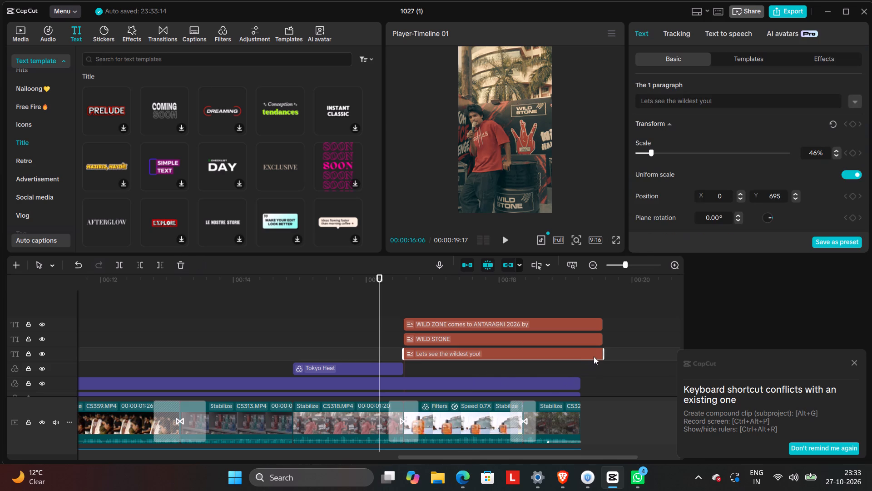
pyautogui.click(457, 301)
pyautogui.moveTo(457, 301); pyautogui.dragTo(540, 311)
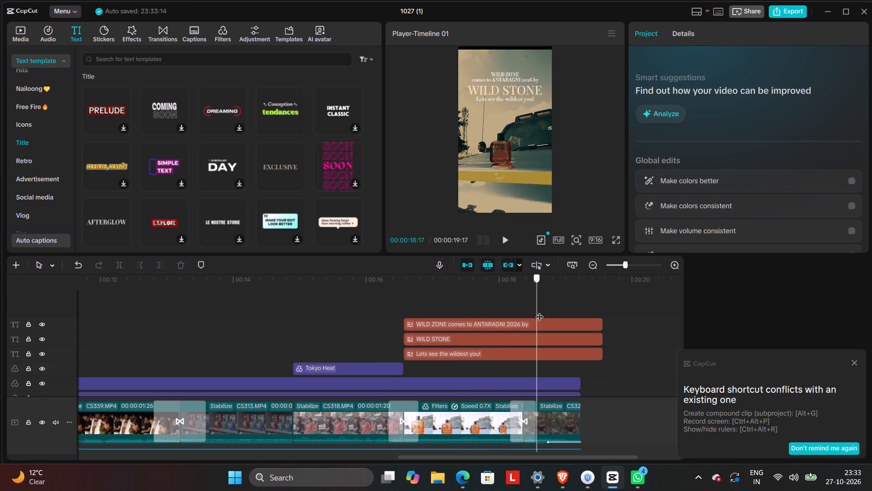
pyautogui.moveTo(540, 311); pyautogui.dragTo(549, 311)
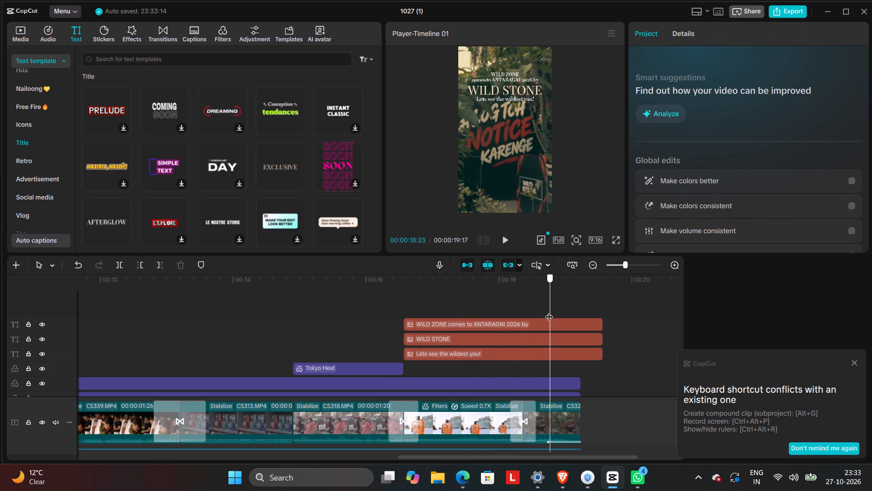
pyautogui.moveTo(549, 311); pyautogui.dragTo(522, 323)
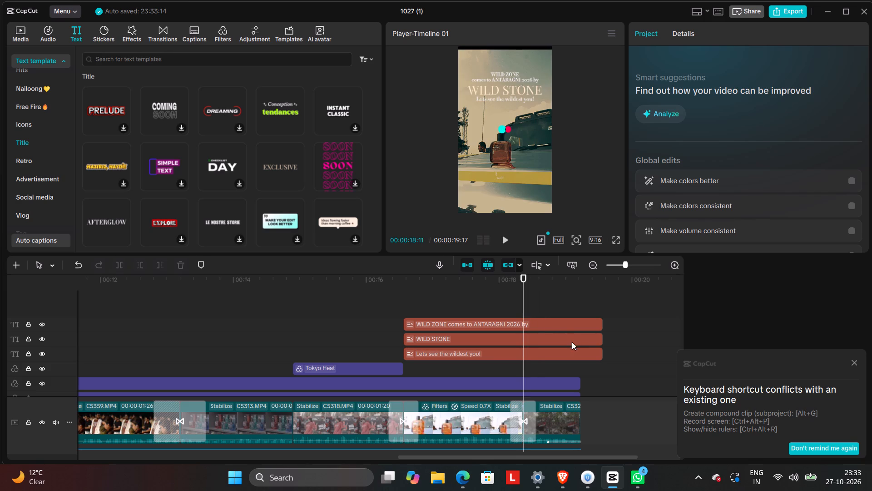
pyautogui.click(572, 354)
pyautogui.moveTo(602, 353); pyautogui.dragTo(575, 361)
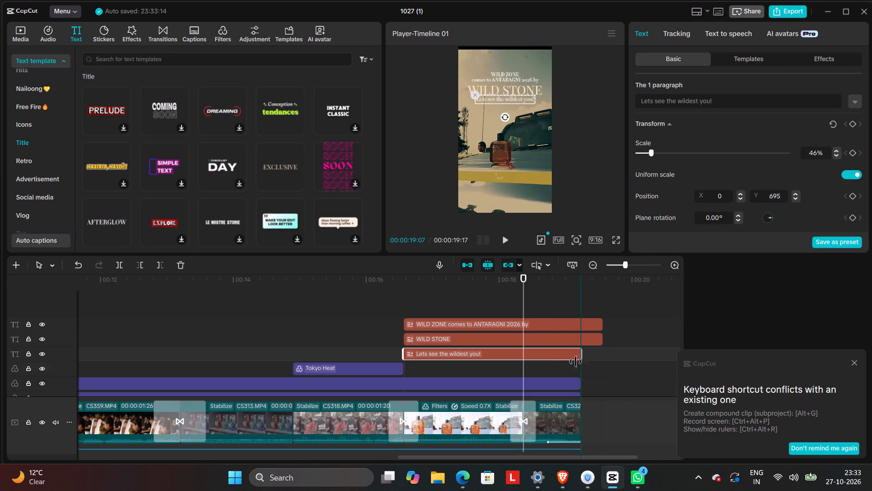
pyautogui.moveTo(575, 361); pyautogui.dragTo(520, 385)
# Trim the ends of the WILD STONE and WILD ZONE caption clips to 00:00:18:11, matching the "Lets see the wildest you!" clip.
pyautogui.click(545, 341)
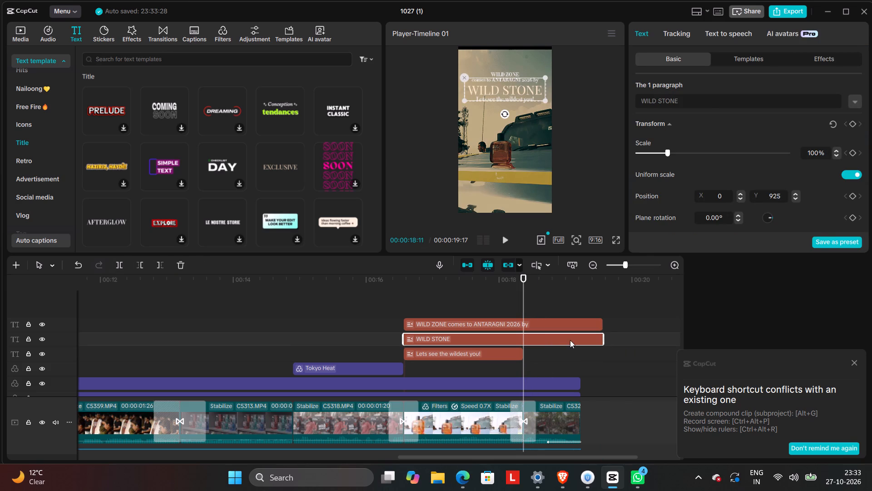
pyautogui.moveTo(602, 336); pyautogui.dragTo(528, 363)
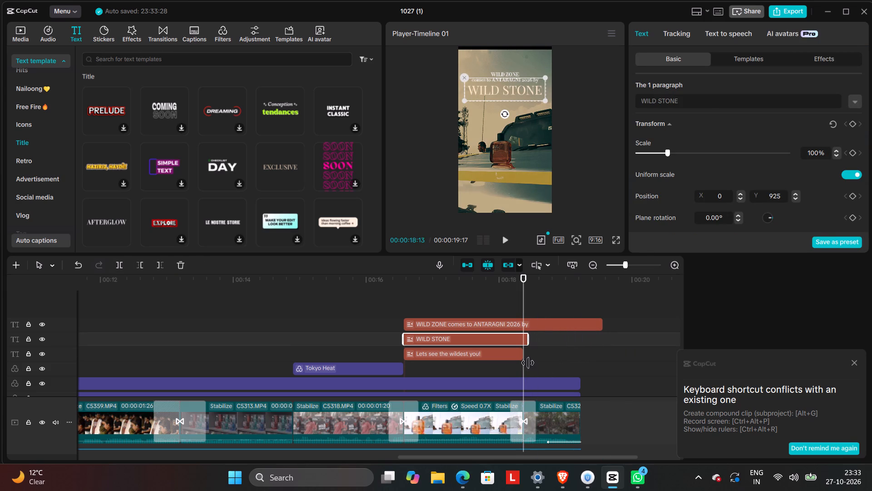
pyautogui.moveTo(528, 363); pyautogui.dragTo(525, 365)
pyautogui.click(555, 326)
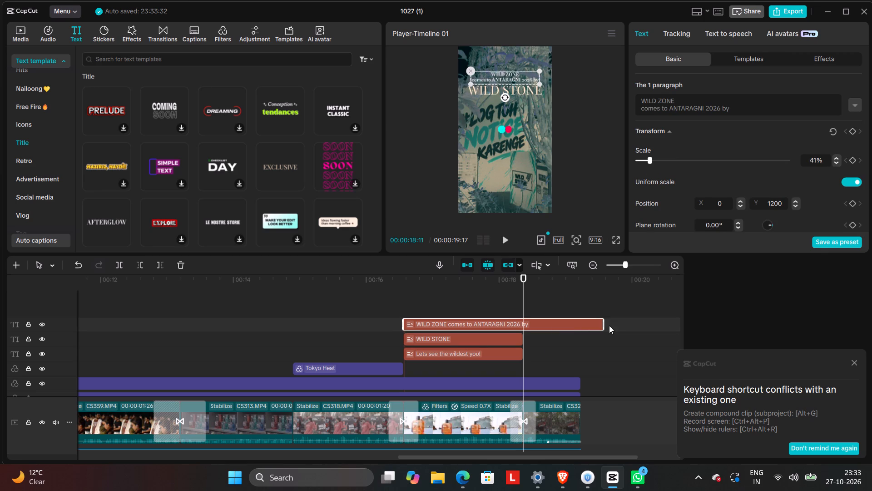
pyautogui.moveTo(603, 328); pyautogui.dragTo(524, 356)
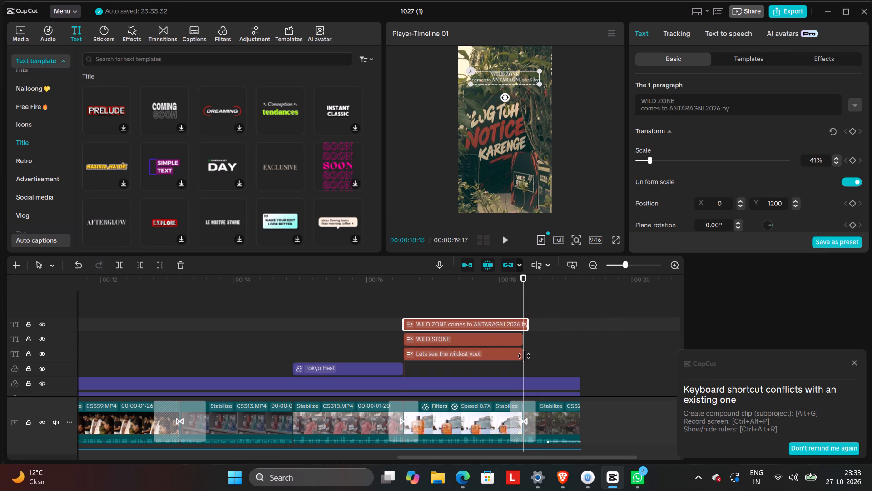
pyautogui.moveTo(524, 356); pyautogui.dragTo(522, 357)
# Stagger the WILD STONE and "Lets see the wildest you!" clip starts, each slightly after the title above, and play back the ending from 00:00:16:03.
pyautogui.click(415, 342)
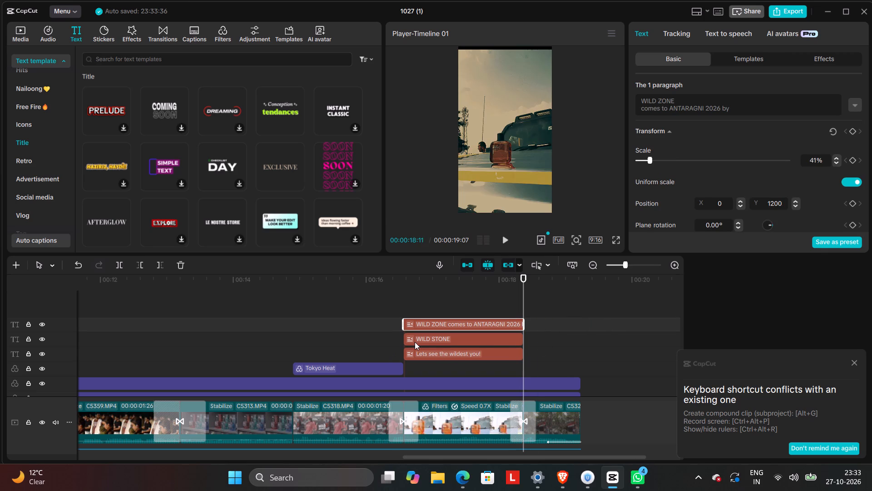
pyautogui.moveTo(403, 344); pyautogui.dragTo(410, 344)
pyautogui.click(410, 352)
pyautogui.moveTo(403, 354); pyautogui.dragTo(417, 357)
pyautogui.click(372, 332)
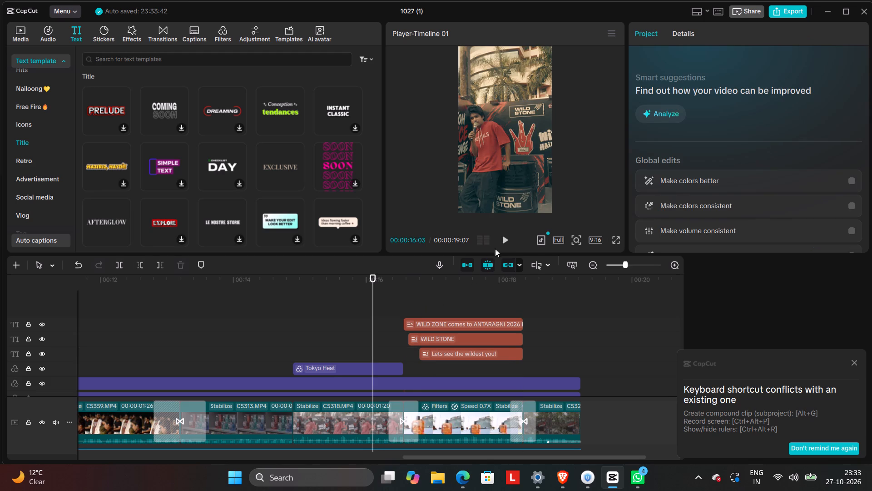
pyautogui.click(501, 242)
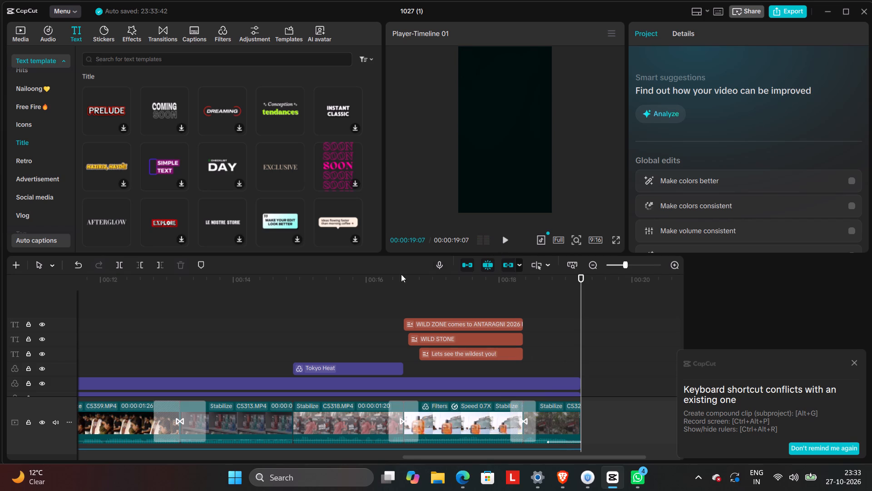
# Reposition the perfume bottle shot vertically to Y 0 in the frame and play back the ending from 00:00:15:28.
pyautogui.click(446, 299)
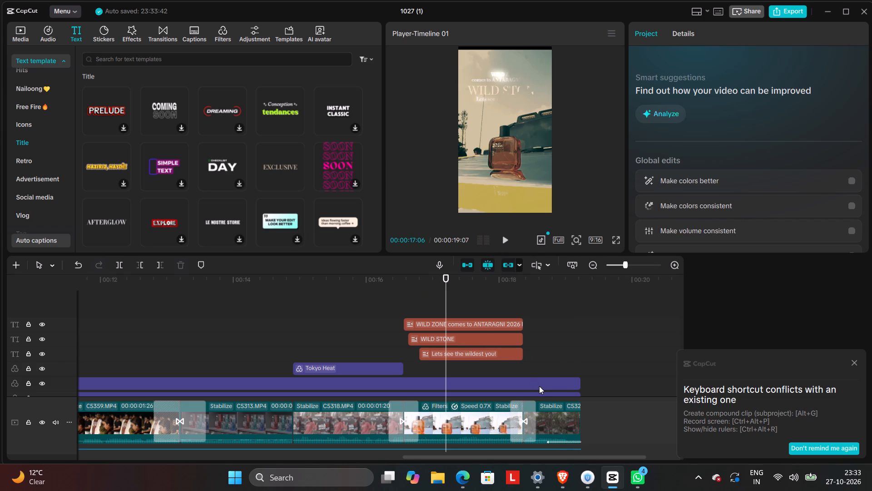
pyautogui.click(494, 414)
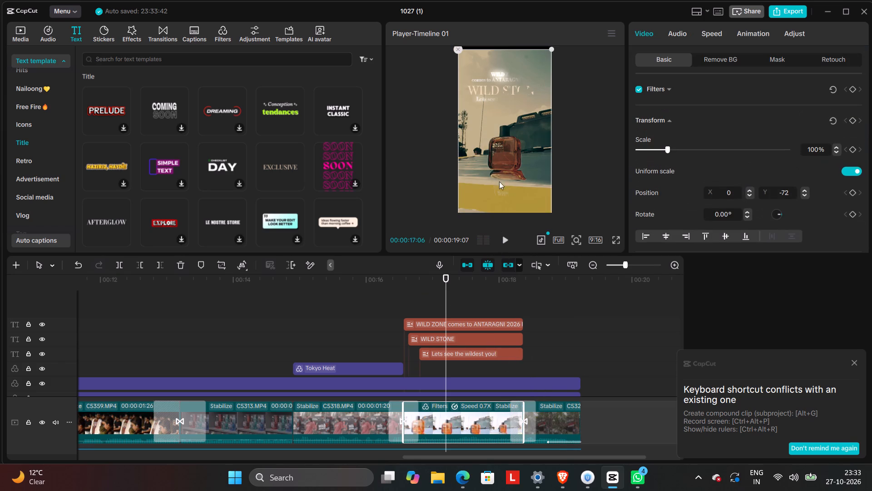
pyautogui.moveTo(499, 172); pyautogui.dragTo(500, 161)
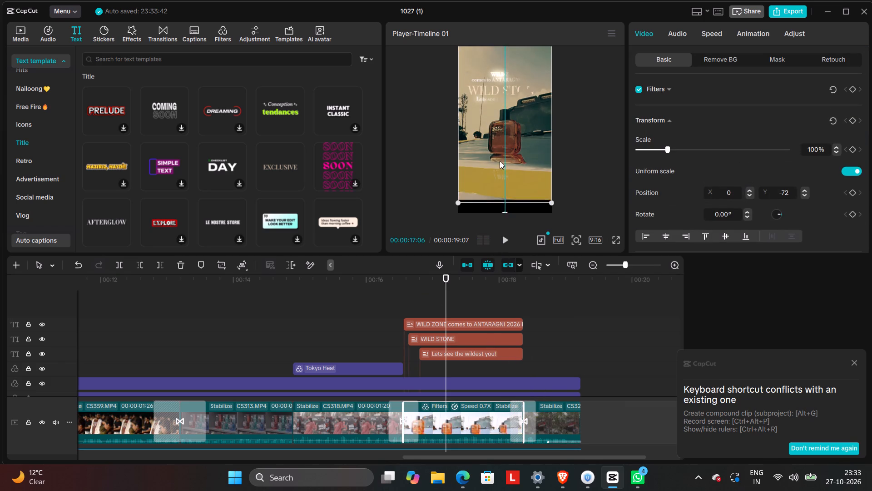
pyautogui.moveTo(500, 161); pyautogui.dragTo(501, 174)
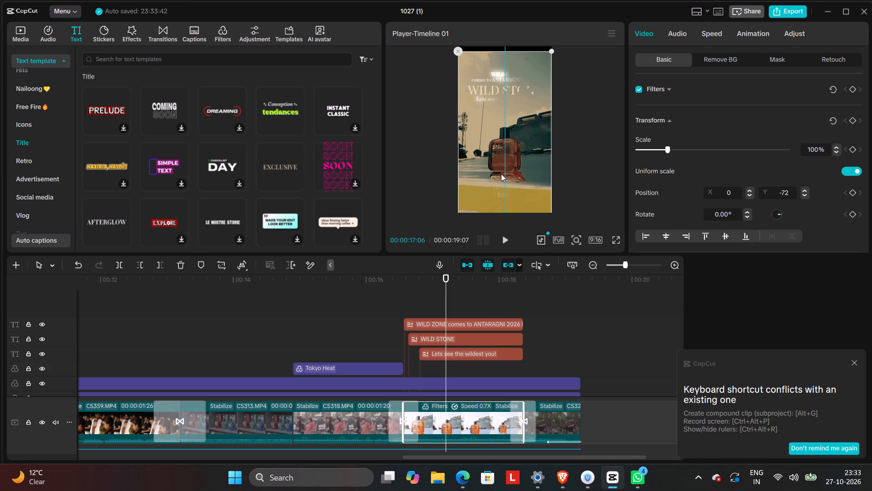
pyautogui.moveTo(501, 174); pyautogui.dragTo(501, 167)
pyautogui.click(362, 315)
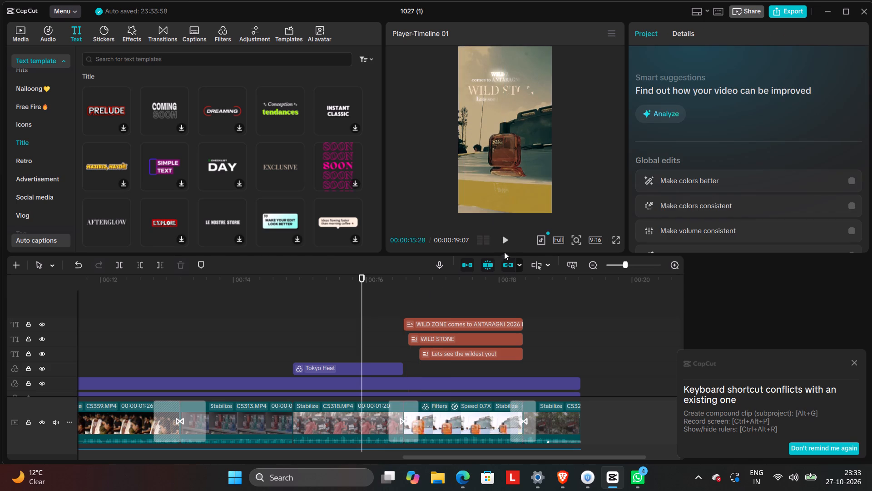
pyautogui.click(505, 238)
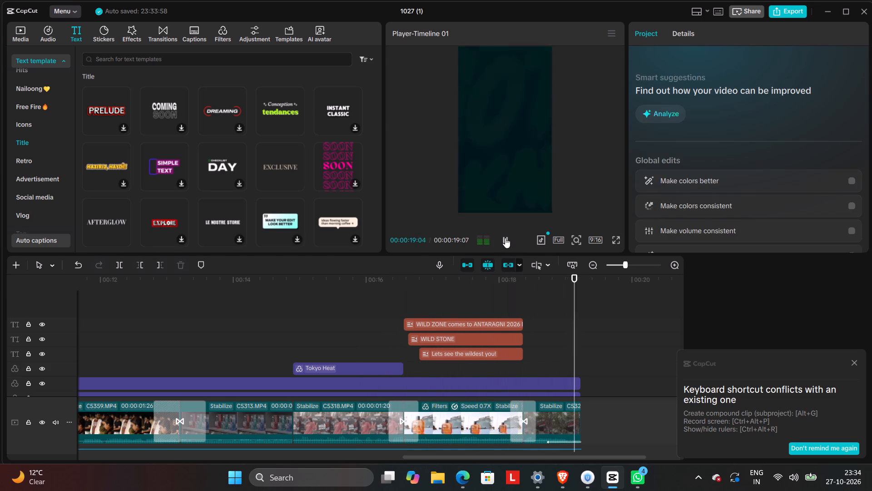
# Lower the red HSL brightness of the perfume bottle shot to -28.
pyautogui.click(456, 291)
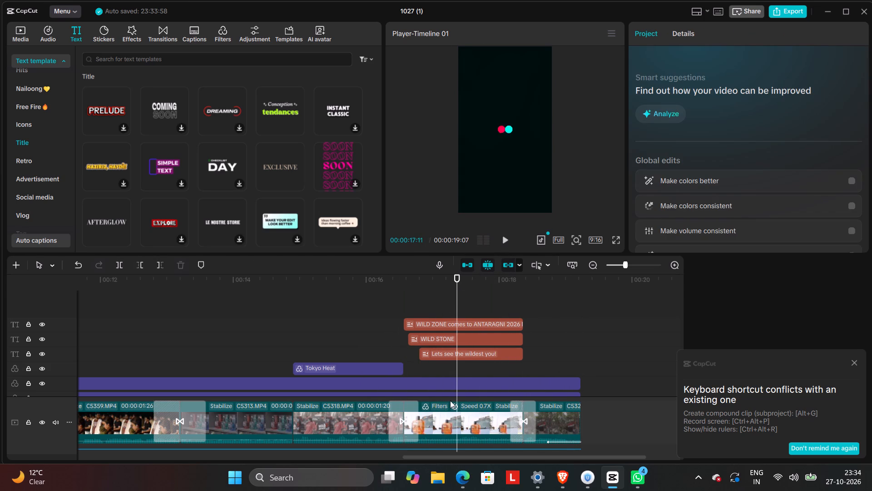
pyautogui.click(450, 416)
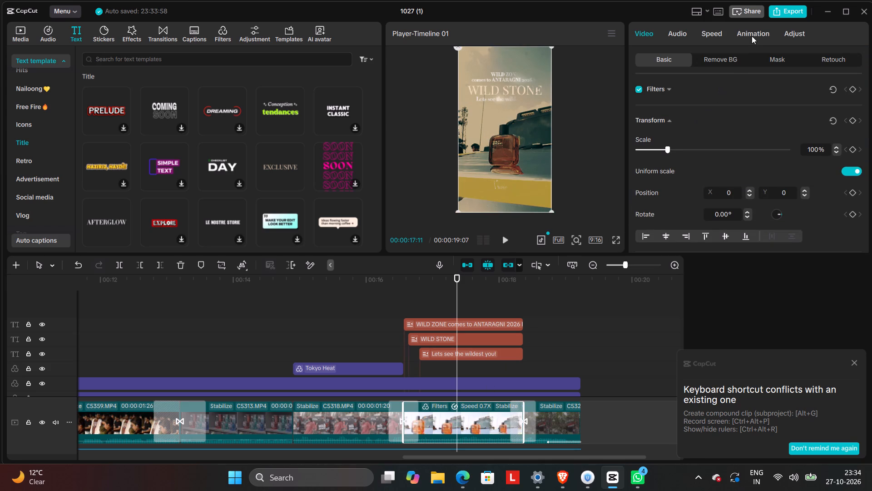
pyautogui.click(780, 30)
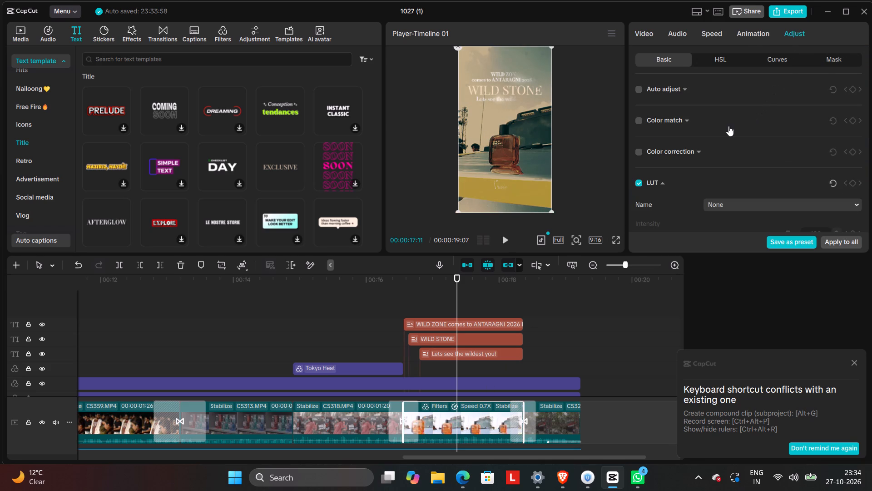
pyautogui.click(713, 54)
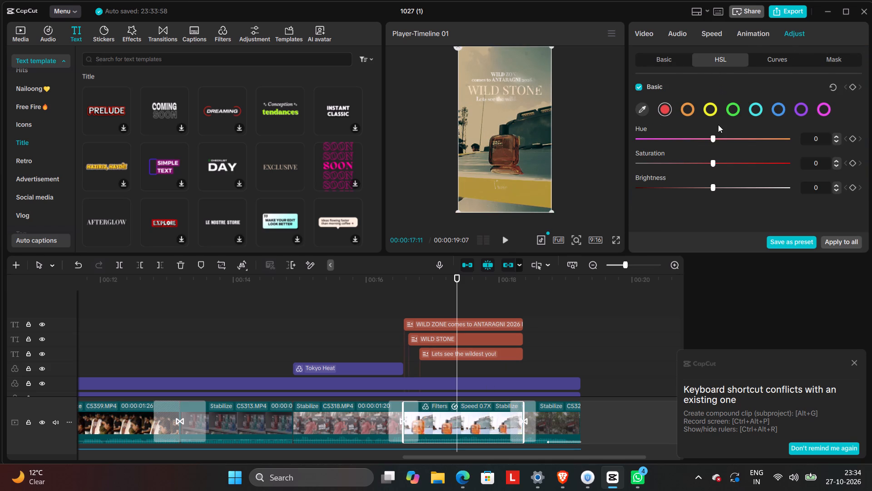
pyautogui.moveTo(709, 184); pyautogui.dragTo(699, 188)
pyautogui.moveTo(699, 188); pyautogui.dragTo(683, 201)
pyautogui.moveTo(683, 201); pyautogui.dragTo(689, 206)
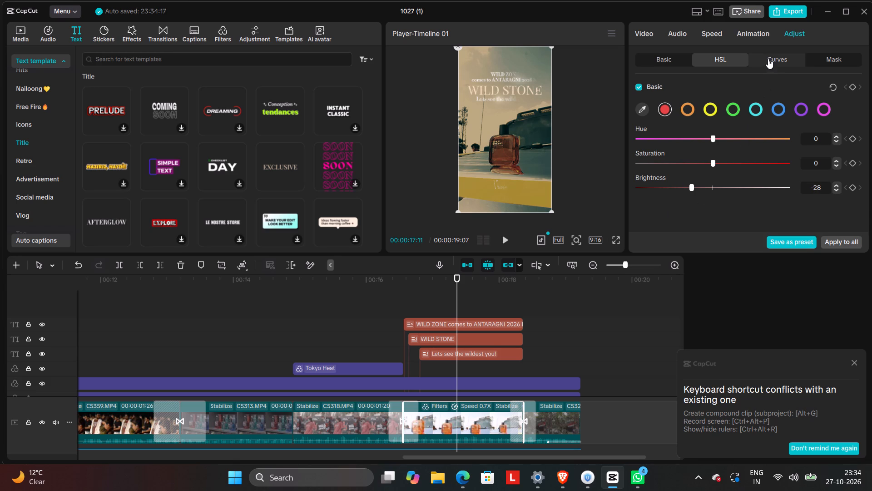
# Pull the midpoint of the bottle shot's Luma curve slightly down to darken the midtones, and play back the ending from 00:00:16:00.
pyautogui.click(768, 59)
pyautogui.moveTo(751, 187); pyautogui.dragTo(751, 191)
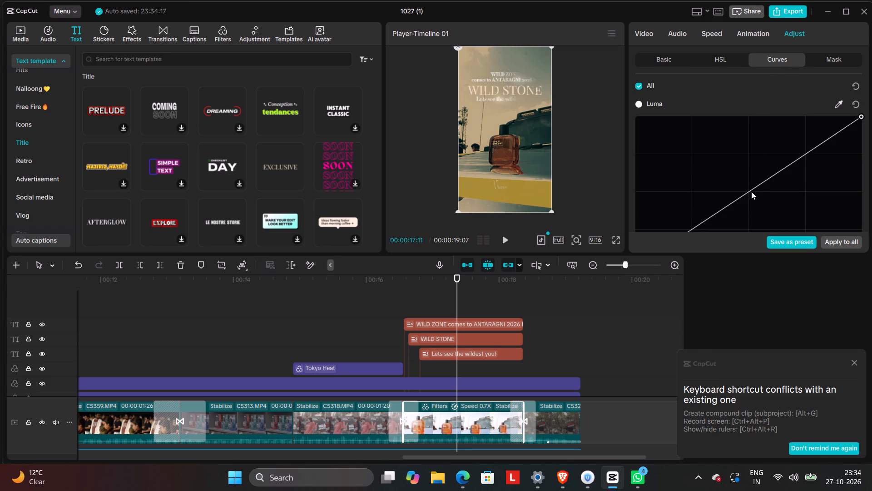
pyautogui.moveTo(751, 191); pyautogui.dragTo(750, 194)
pyautogui.moveTo(746, 189); pyautogui.dragTo(748, 194)
pyautogui.moveTo(748, 194); pyautogui.dragTo(751, 198)
pyautogui.moveTo(751, 186); pyautogui.dragTo(752, 199)
pyautogui.moveTo(752, 199); pyautogui.dragTo(751, 195)
pyautogui.click(744, 184)
pyautogui.moveTo(746, 193); pyautogui.dragTo(753, 211)
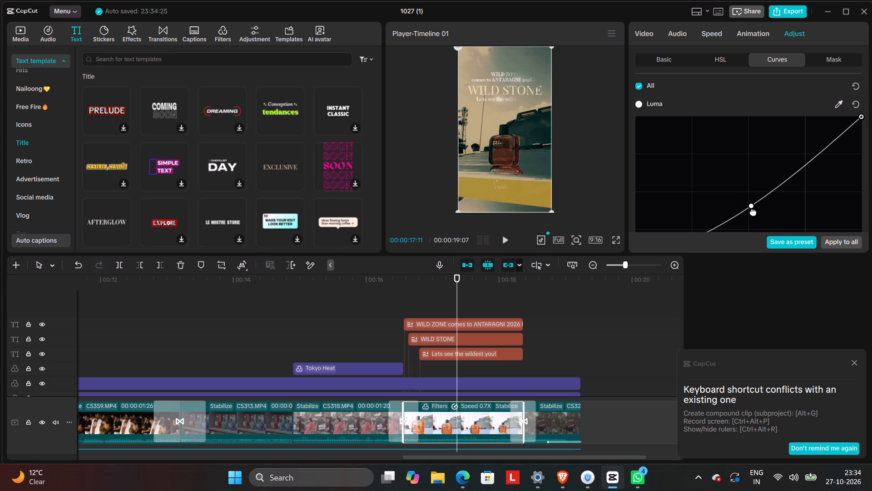
pyautogui.moveTo(753, 211); pyautogui.dragTo(753, 201)
pyautogui.click(366, 321)
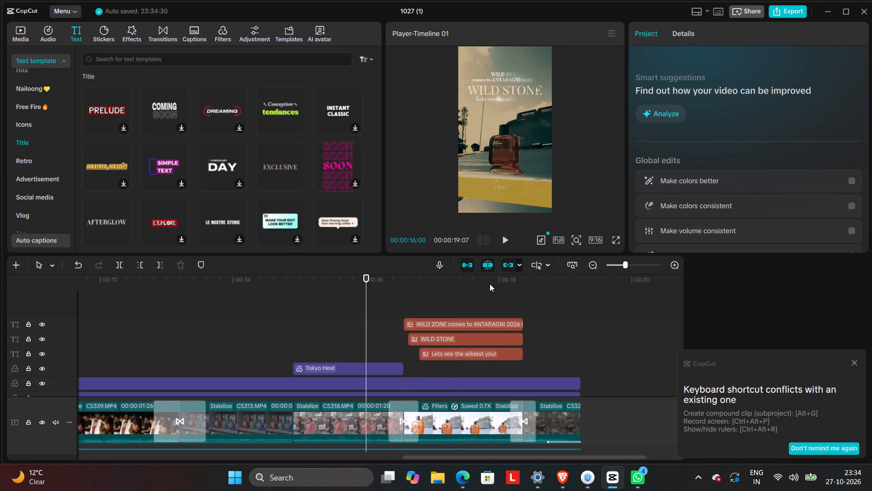
pyautogui.click(513, 243)
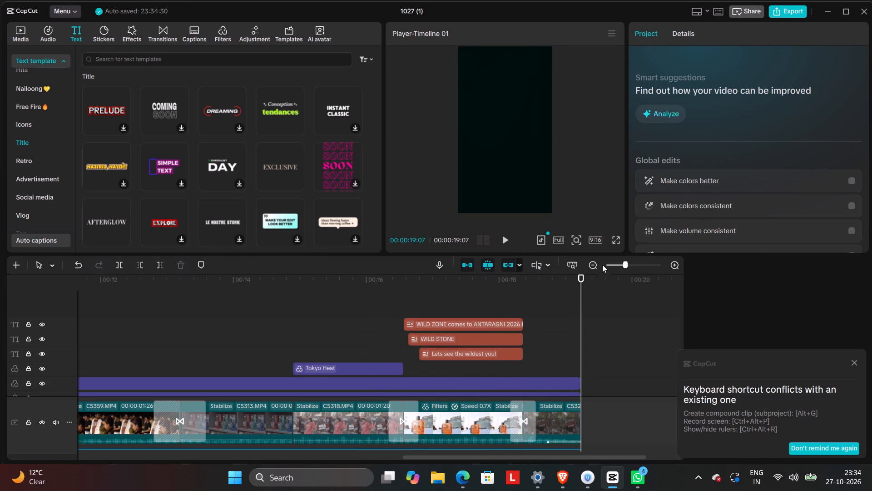
# Review the ending in full-screen preview, stepping through frames from about 00:00:15:09 to the bottle shot's titles at 00:00:17:28.
pyautogui.click(613, 240)
pyautogui.click(528, 436)
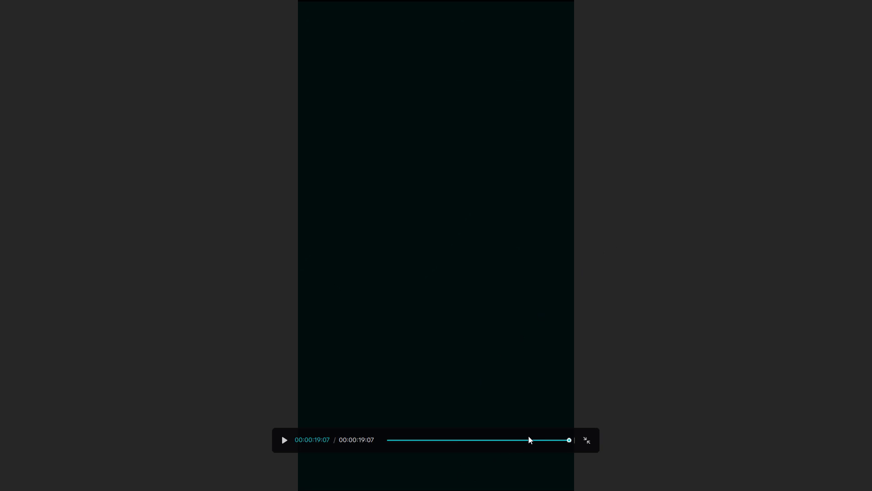
pyautogui.click(528, 439)
pyautogui.click(532, 439)
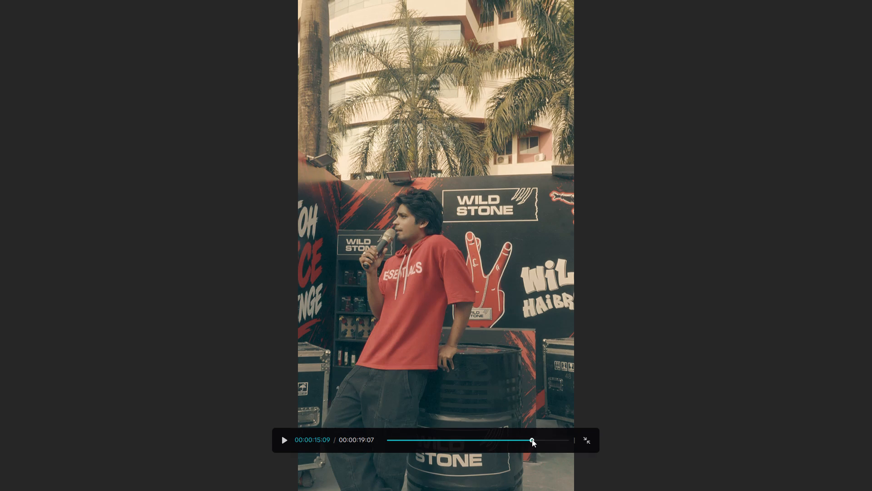
pyautogui.click(533, 439)
pyautogui.click(541, 439)
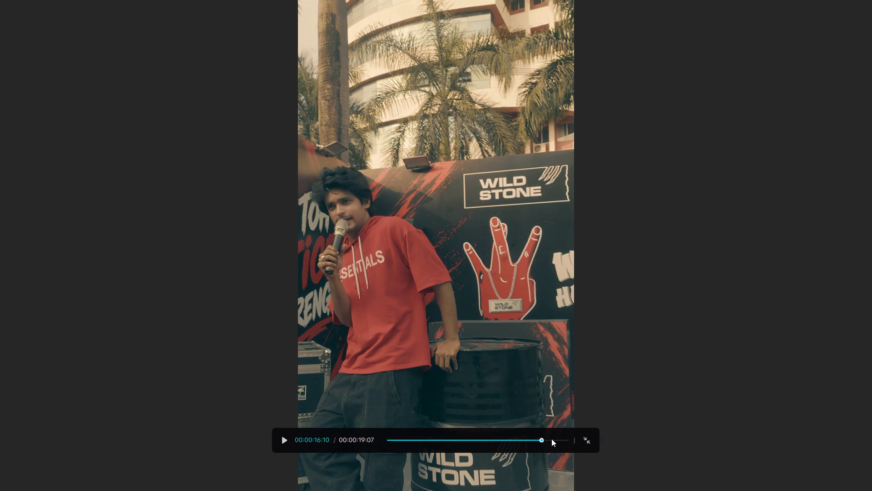
pyautogui.click(551, 439)
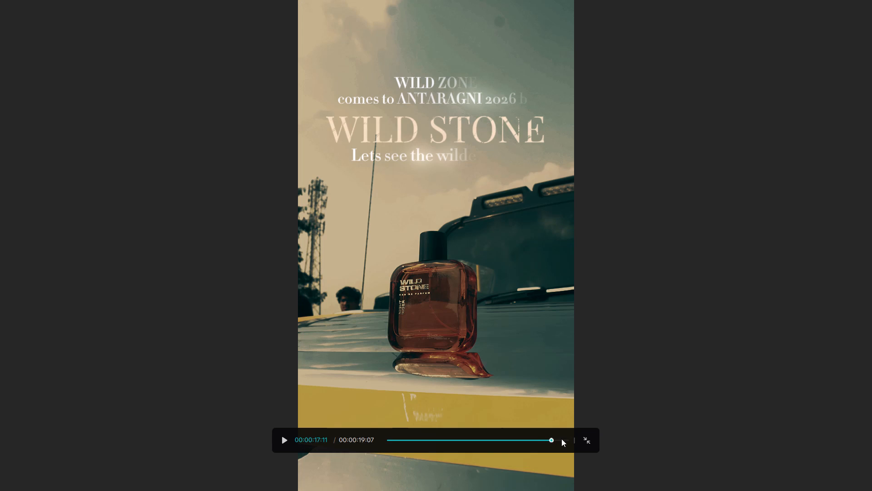
pyautogui.click(557, 441)
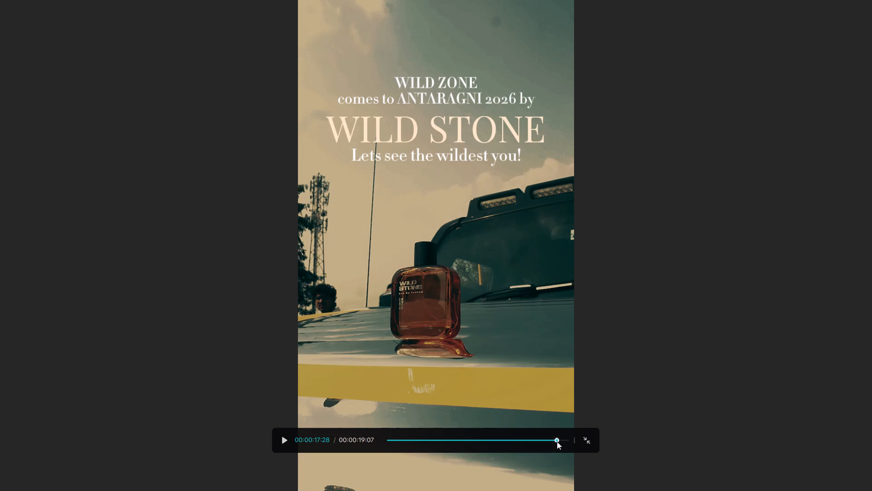
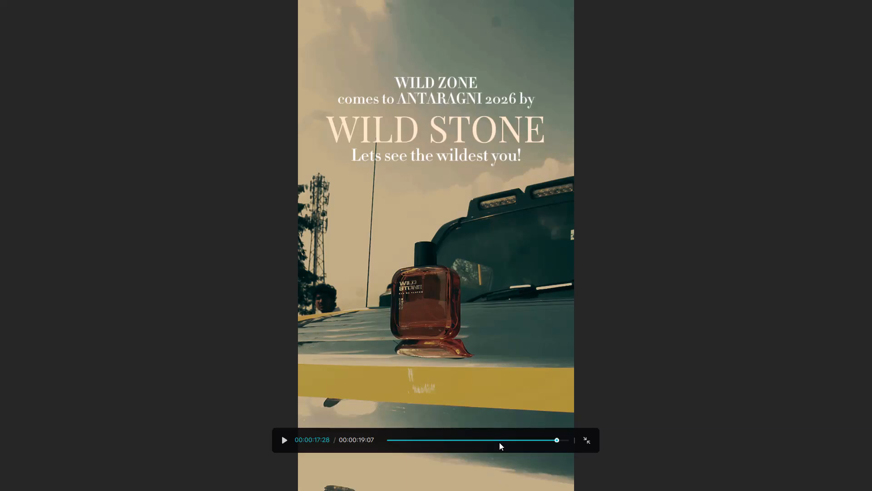
# Play the video through to its end at 00:00:19:07 in full-screen preview and exit full screen.
pyautogui.click(499, 442)
pyautogui.click(284, 441)
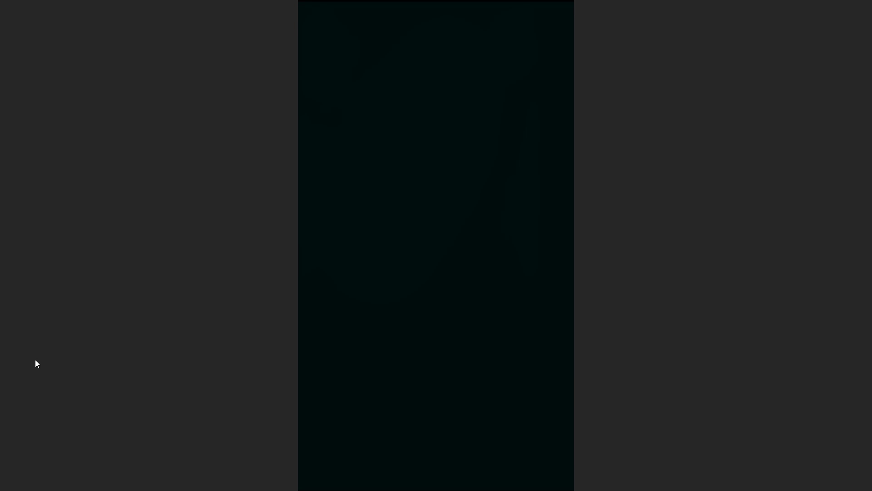
pyautogui.moveTo(35, 360); pyautogui.dragTo(46, 378)
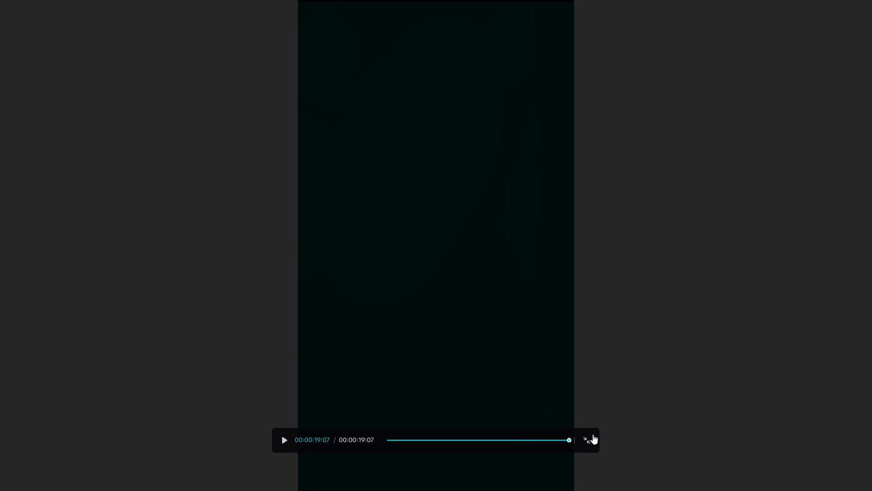
pyautogui.click(590, 439)
# Start a video export and name the output file ANTARAGNI X WILD STONE.
pyautogui.click(777, 6)
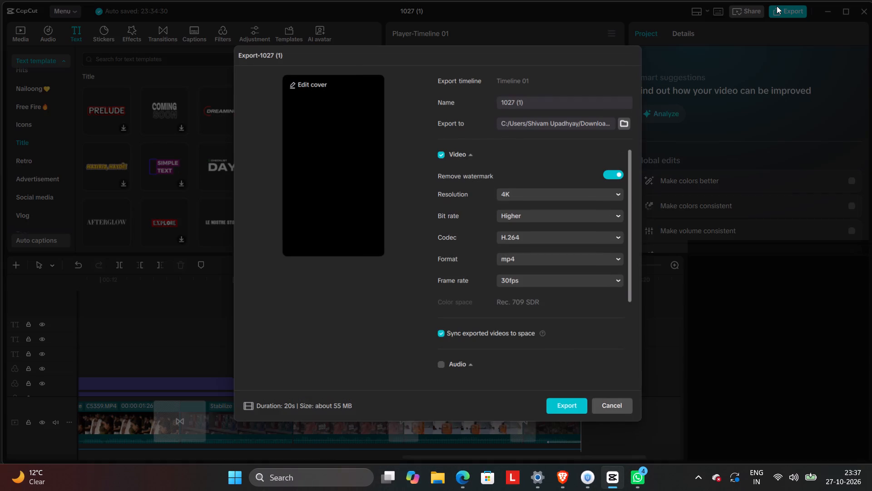
pyautogui.click(597, 104)
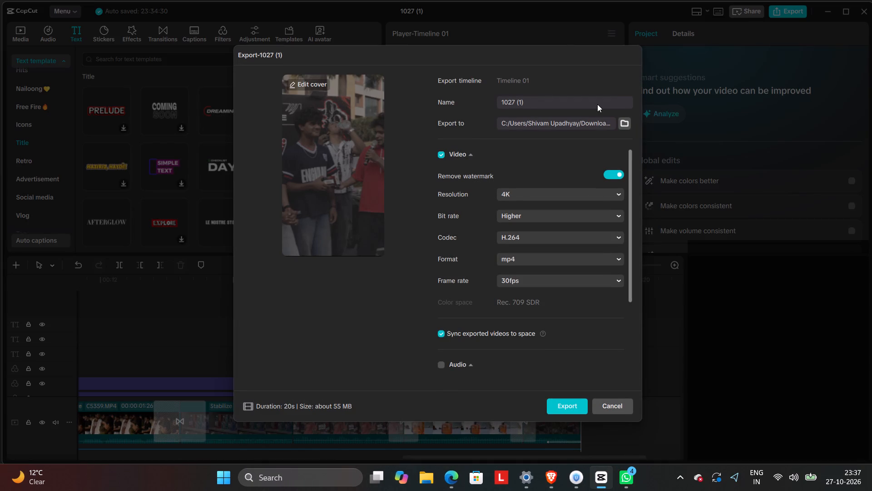
pyautogui.press('BackSpace')
pyautogui.press('BackSpace')
pyautogui.press('BackSpace')
pyautogui.press('BackSpace')
pyautogui.press('BackSpace')
pyautogui.press('BackSpace')
pyautogui.press('BackSpace')
pyautogui.press('BackSpace')
pyautogui.press('BackSpace')
pyautogui.press('BackSpace')
pyautogui.press('BackSpace')
pyautogui.press('BackSpace')
pyautogui.press('BackSpace')
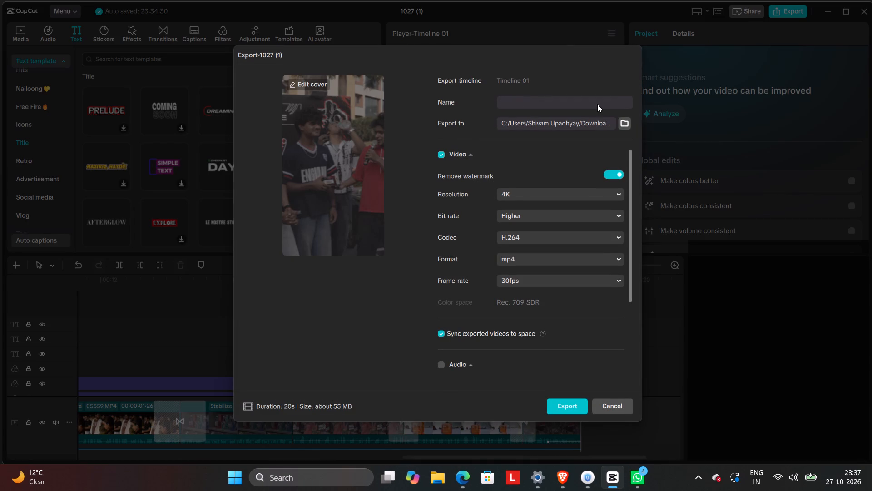
pyautogui.rightClick(597, 104)
pyautogui.rightClick(597, 98)
pyautogui.rightClick(541, 100)
pyautogui.press('a')
pyautogui.press('n')
pyautogui.press('t')
pyautogui.press('a')
pyautogui.write('RA')
pyautogui.write('GNI')
pyautogui.press('space')
pyautogui.write('X')
pyautogui.press('space')
pyautogui.write('WILD STONE')
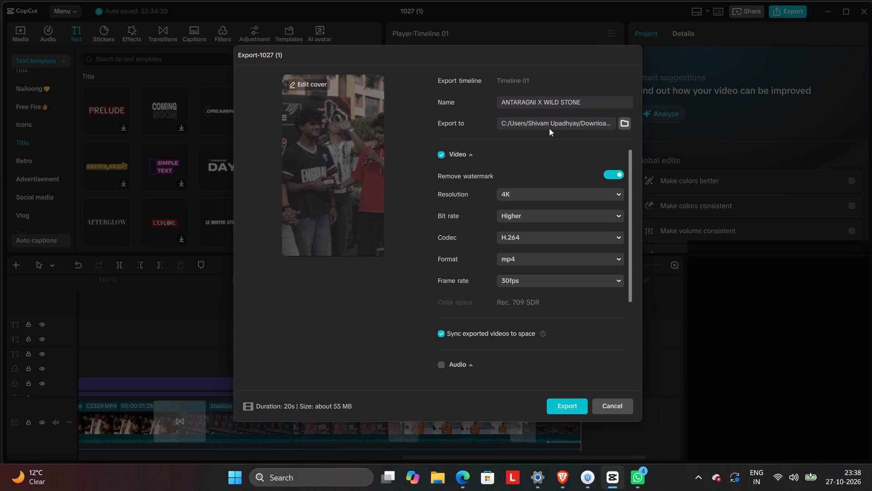
# Choose the My projects folder in Downloads as the export location.
pyautogui.click(619, 117)
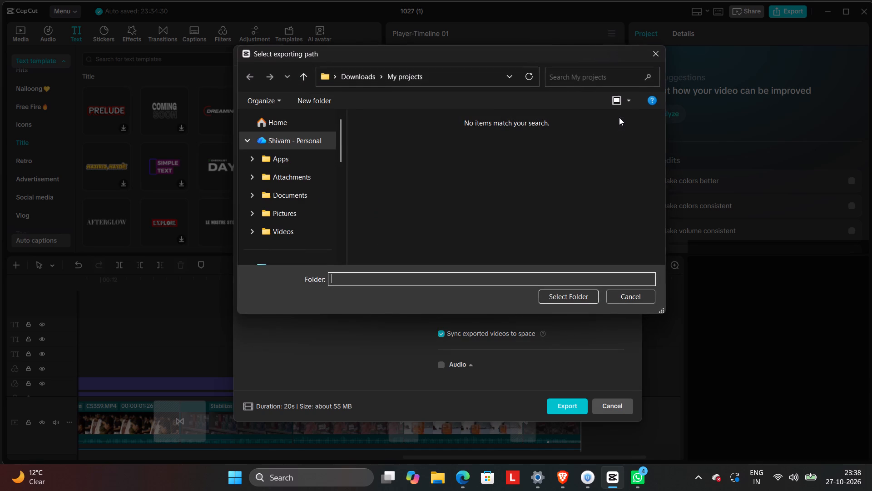
pyautogui.scroll(-1, 312, 198)
pyautogui.click(288, 224)
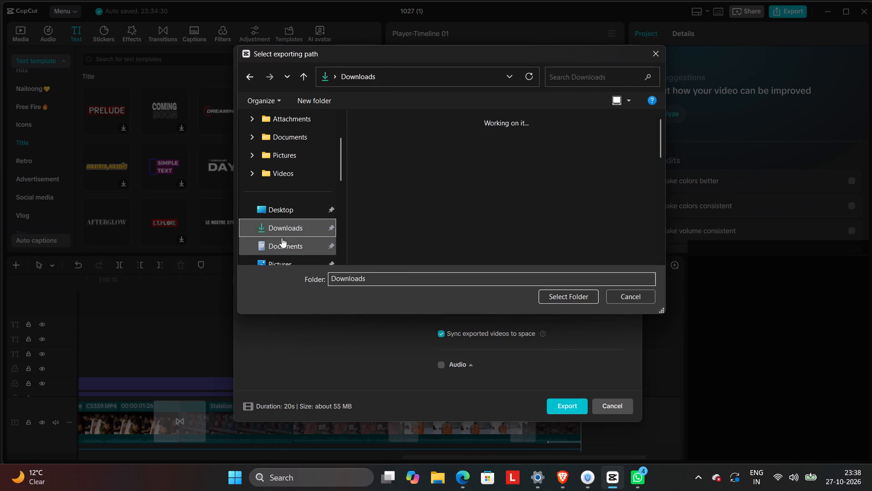
pyautogui.doubleClick(382, 195)
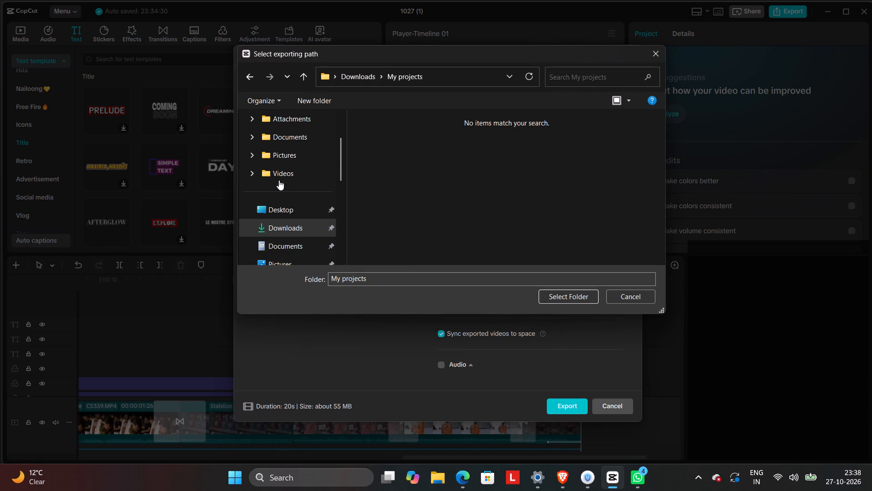
pyautogui.click(248, 78)
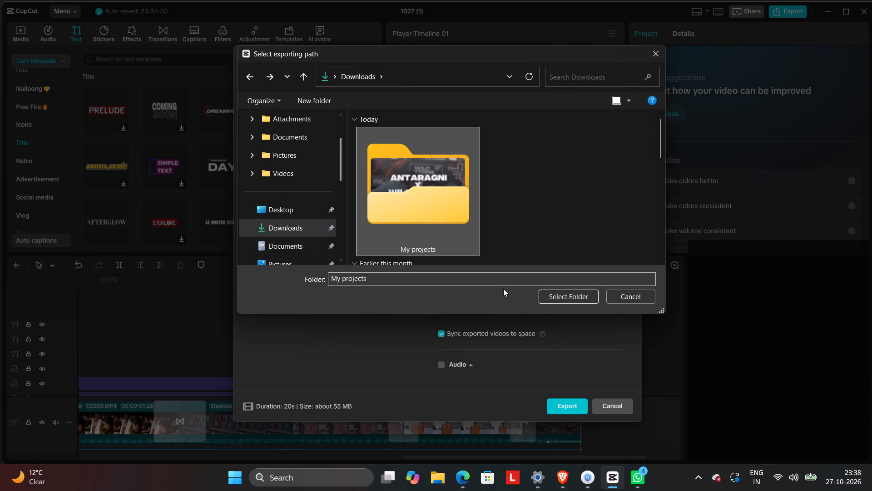
pyautogui.click(544, 296)
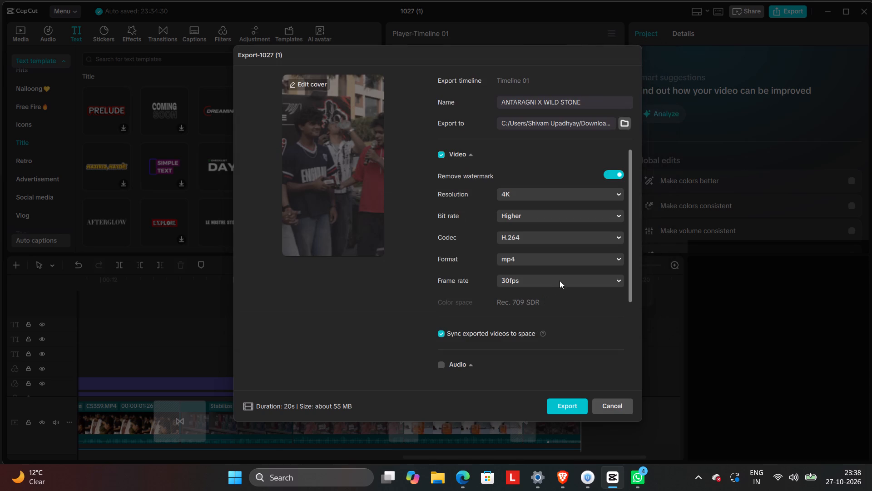
# Set the export frame rate to 59.94fps and export the video, replacing the existing file of the same name.
pyautogui.click(561, 286)
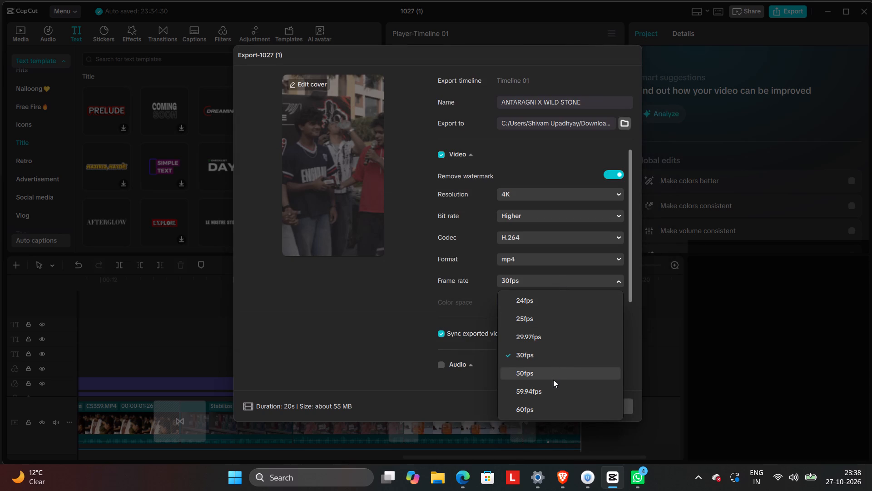
pyautogui.click(553, 384)
pyautogui.click(574, 409)
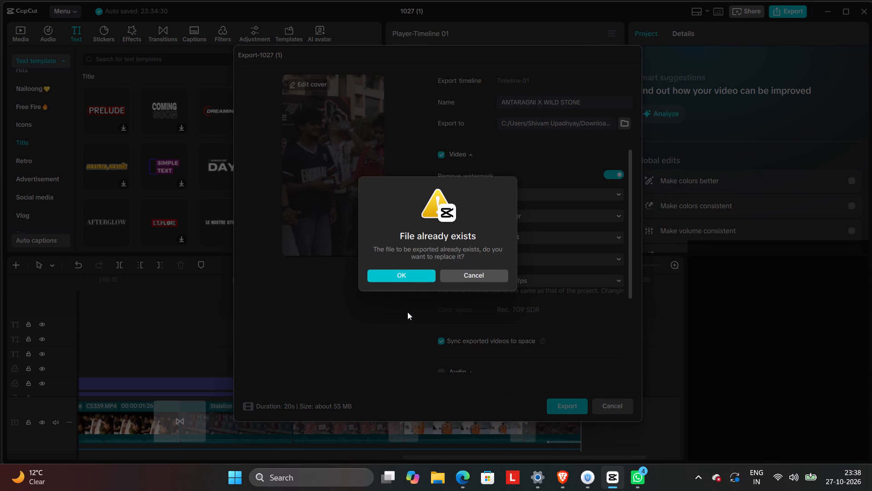
pyautogui.click(412, 284)
pyautogui.click(415, 276)
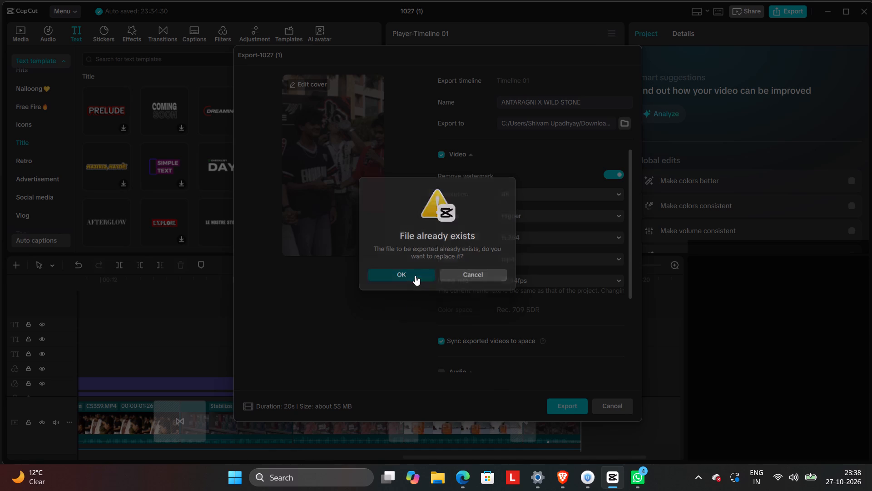
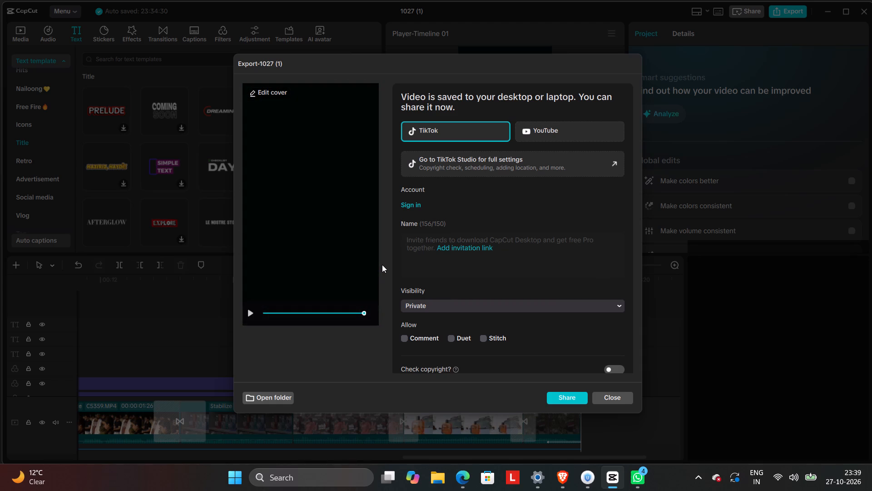
# Dismiss the export completion dialog without sharing the video and return to the editing timeline.
pyautogui.click(607, 405)
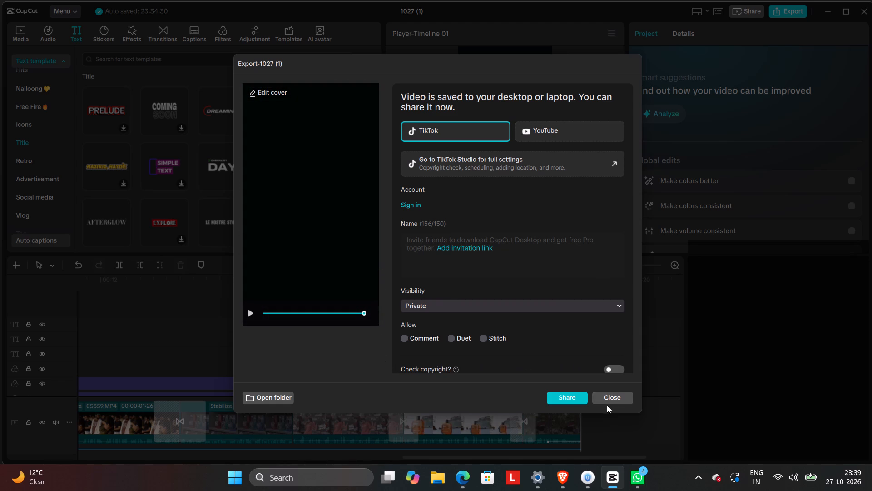
pyautogui.click(608, 404)
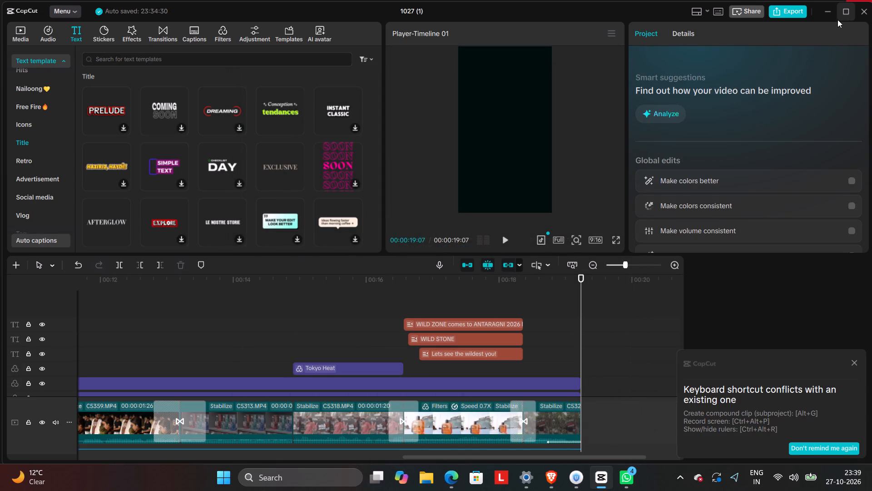
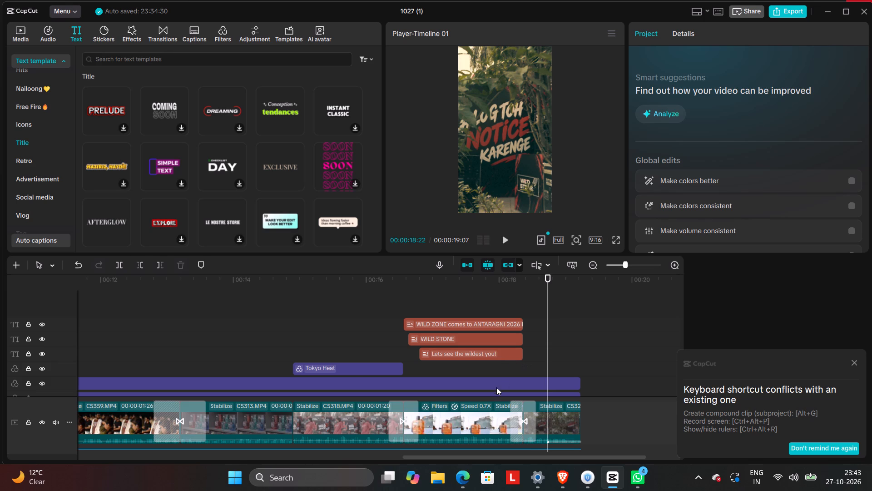
# Play back the ending from just before the title sequence to review the bottle clip and closing shot.
pyautogui.click(351, 369)
pyautogui.click(368, 340)
pyautogui.click(501, 239)
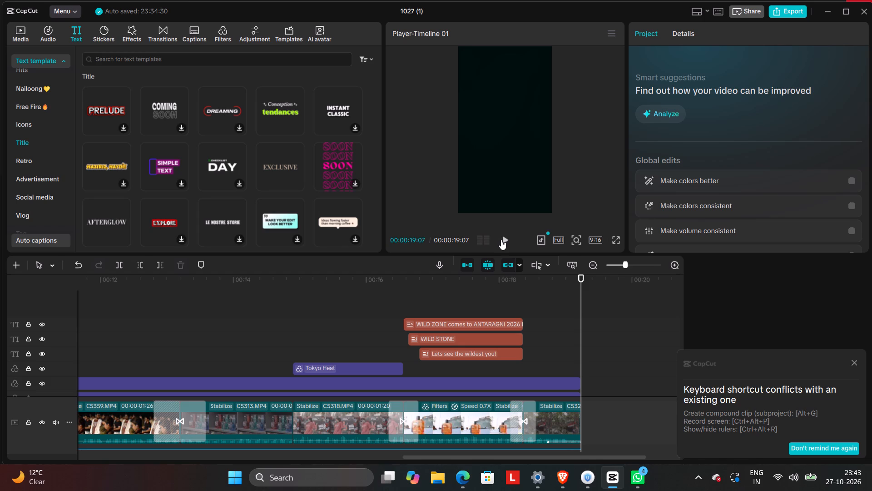
pyautogui.click(540, 307)
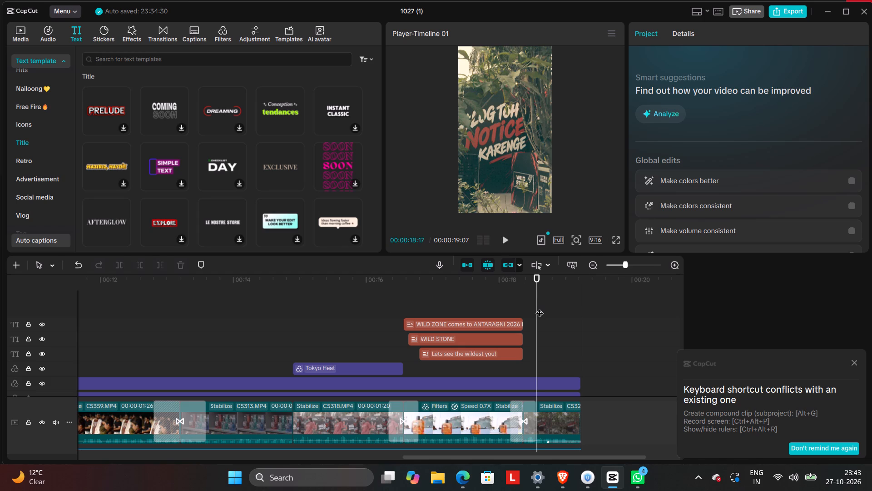
# Extend the end of the perfume bottle clip to a duration of about 2.4 s, accepting duplicate frames for the transition.
pyautogui.click(543, 418)
pyautogui.click(482, 425)
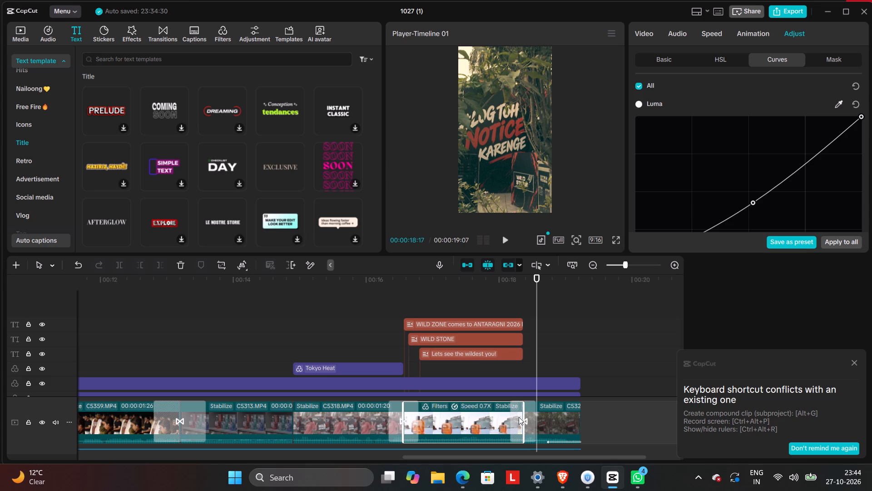
pyautogui.moveTo(521, 412); pyautogui.dragTo(534, 407)
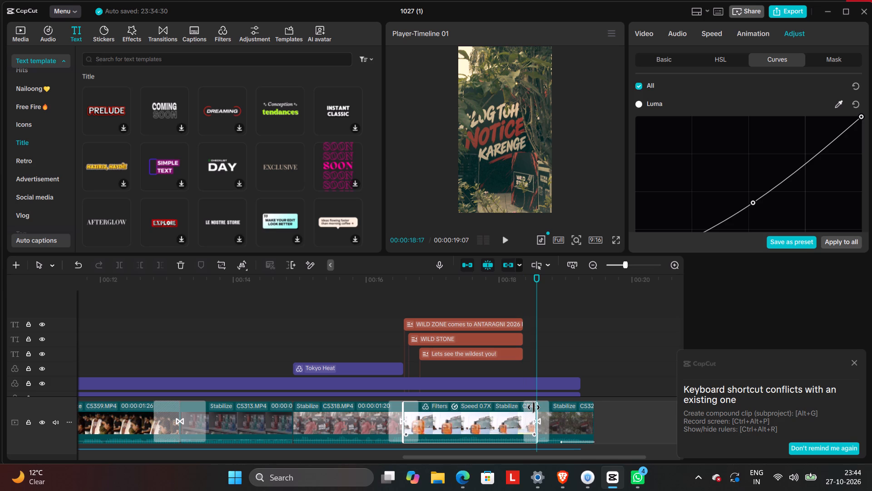
pyautogui.moveTo(534, 407); pyautogui.dragTo(560, 412)
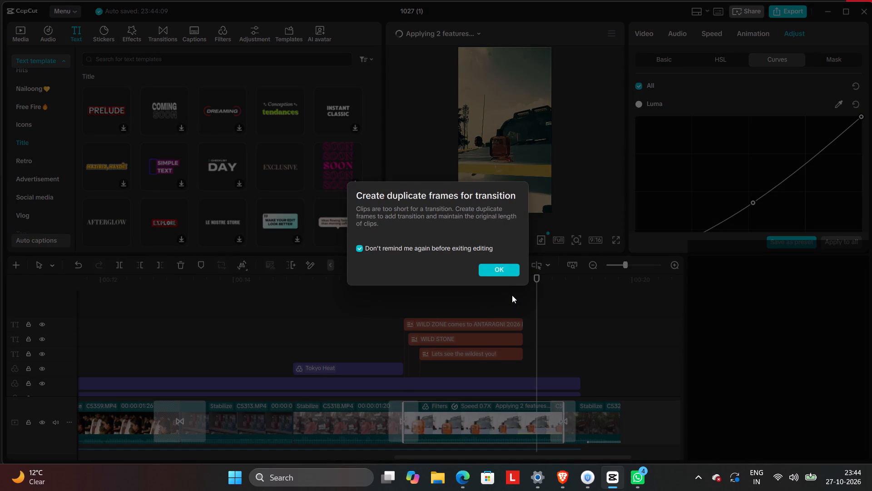
pyautogui.click(508, 272)
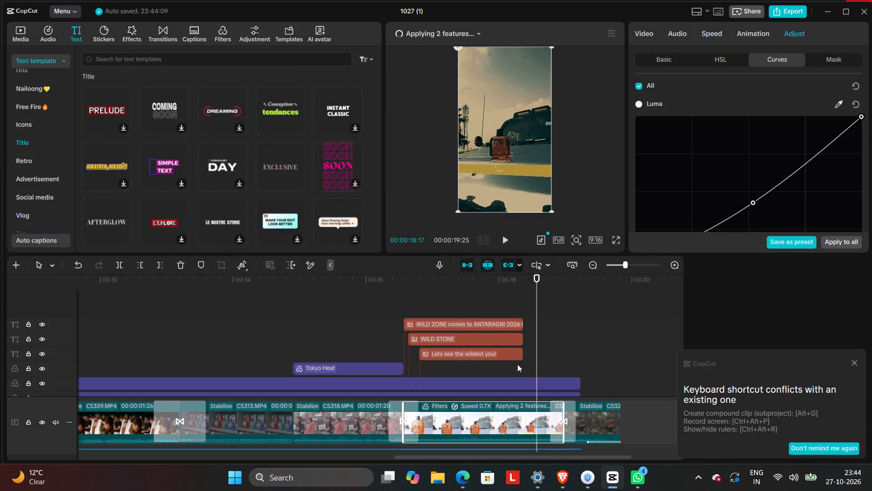
# Extend the "Lets see the wildest you!", "WILD STONE" and "WILD ZONE comes to ANTARAGNI 2026 by" titles to the end of the bottle clip.
pyautogui.click(517, 356)
pyautogui.moveTo(521, 354); pyautogui.dragTo(523, 357)
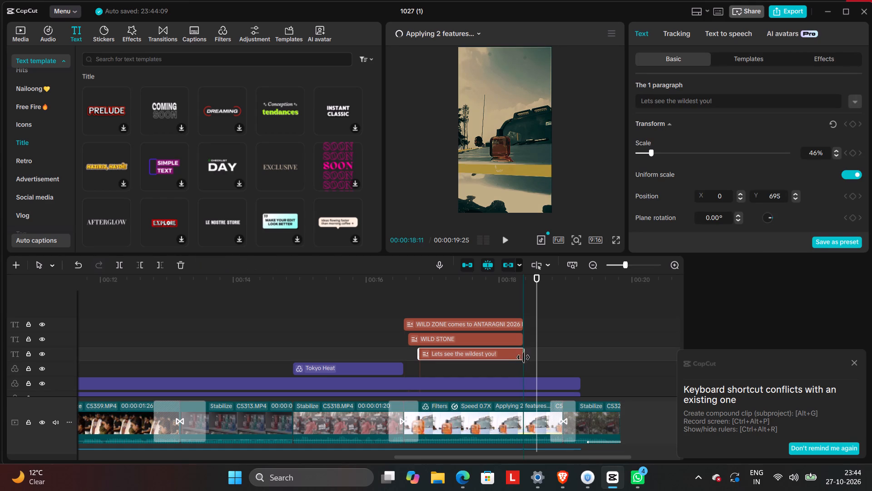
pyautogui.moveTo(523, 357); pyautogui.dragTo(560, 377)
pyautogui.click(518, 337)
pyautogui.moveTo(520, 337); pyautogui.dragTo(533, 339)
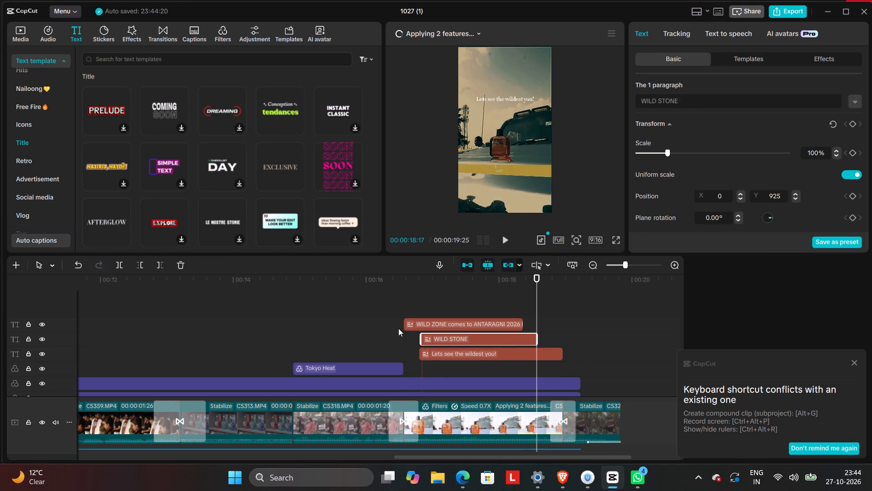
pyautogui.click(76, 267)
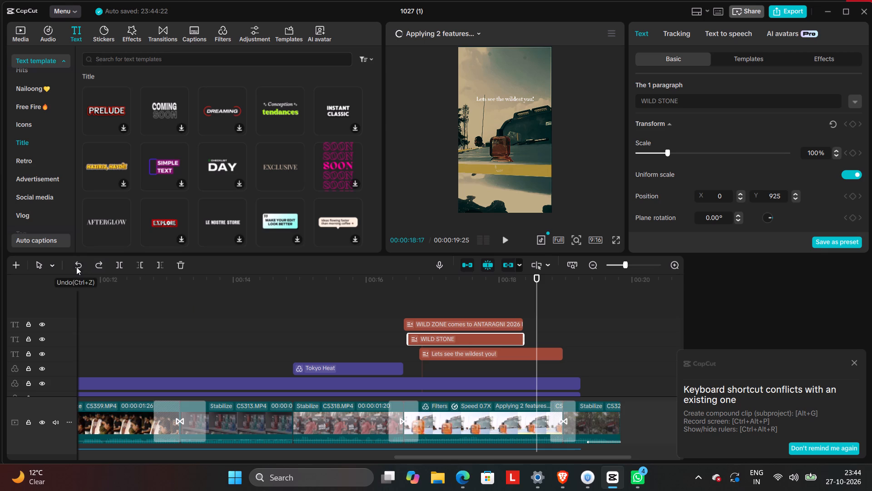
pyautogui.moveTo(525, 339); pyautogui.dragTo(584, 351)
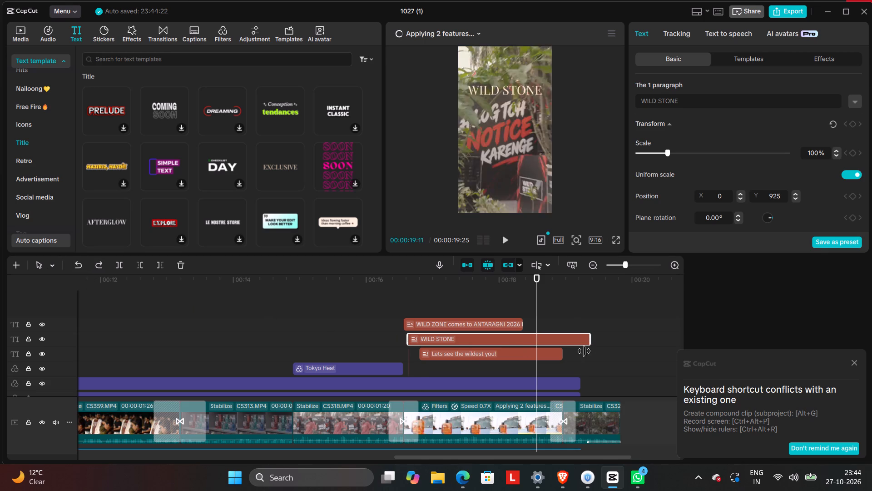
pyautogui.moveTo(584, 351); pyautogui.dragTo(559, 364)
pyautogui.click(513, 323)
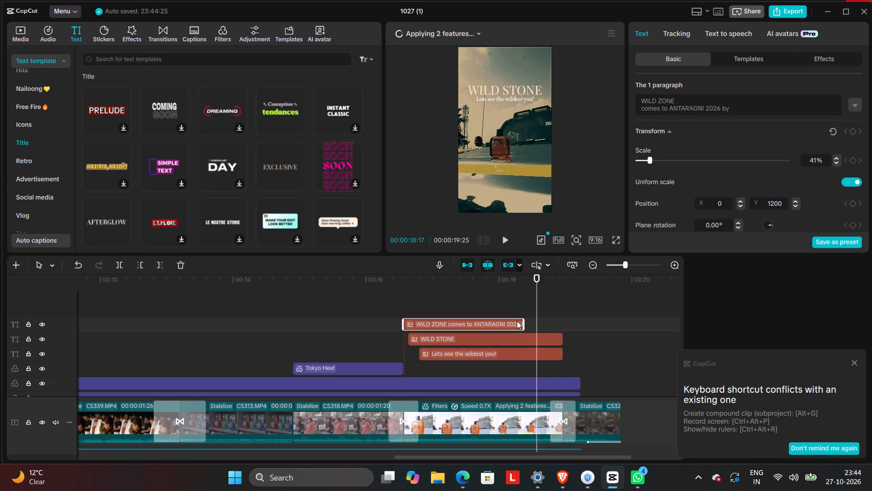
pyautogui.moveTo(526, 325); pyautogui.dragTo(554, 327)
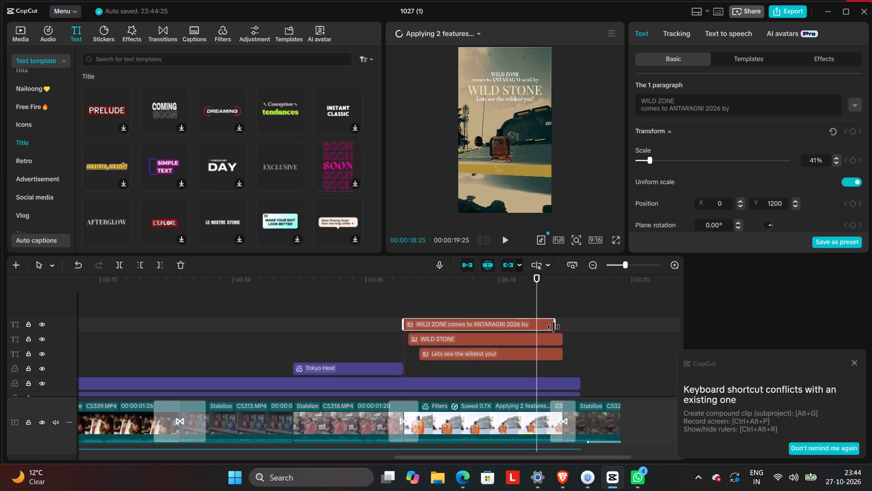
pyautogui.moveTo(554, 327); pyautogui.dragTo(563, 331)
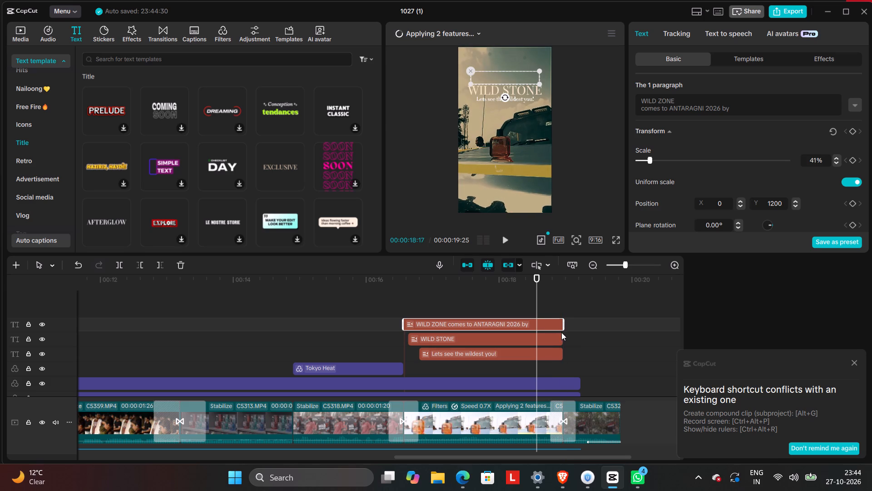
# Trim the end of the final closing clip so the video finishes at 00:00:19:07.
pyautogui.click(611, 374)
pyautogui.click(595, 421)
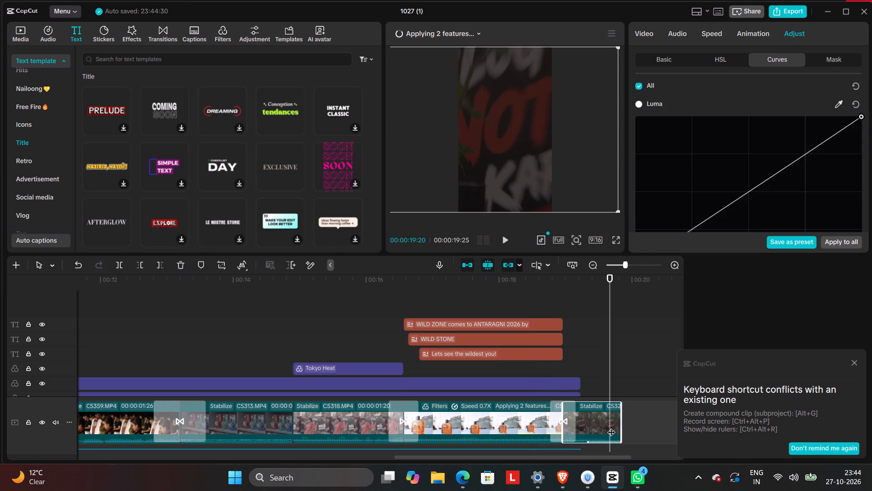
pyautogui.moveTo(621, 418); pyautogui.dragTo(580, 452)
# Play back and scrub through the ending from about 16 s to review the title timing and the extended bottle shot.
pyautogui.click(367, 332)
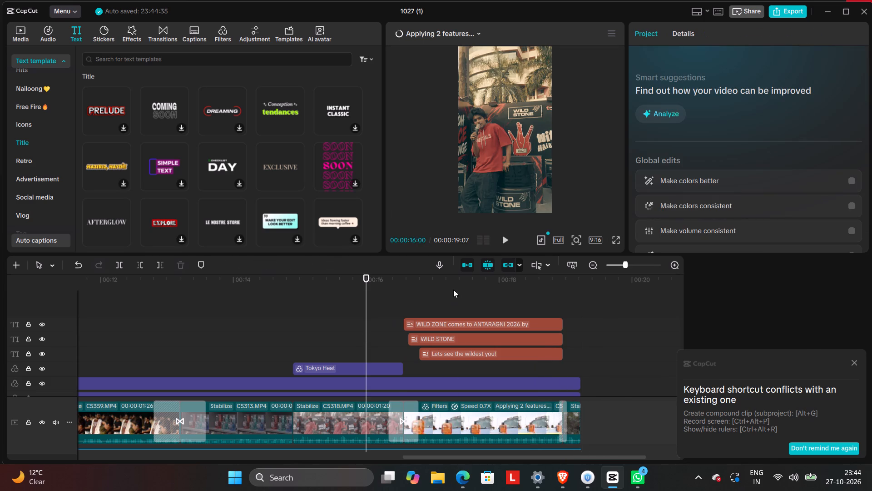
pyautogui.click(505, 240)
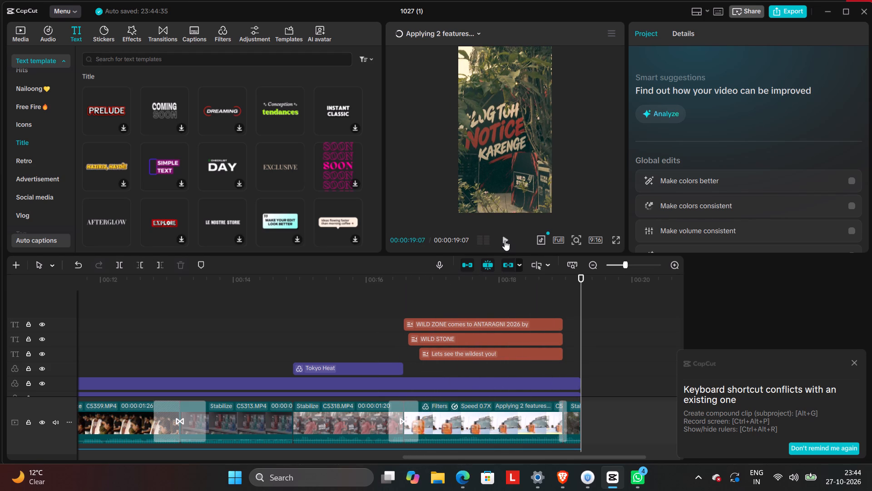
pyautogui.click(385, 293)
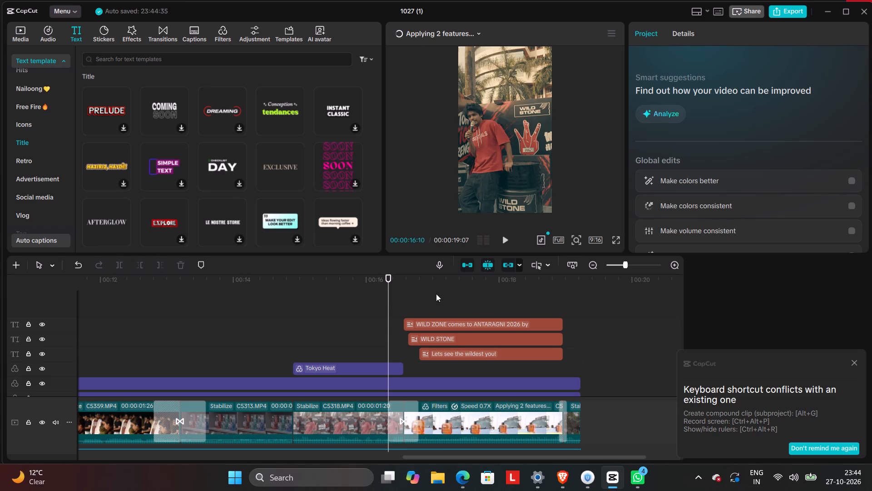
pyautogui.click(439, 294)
pyautogui.click(466, 294)
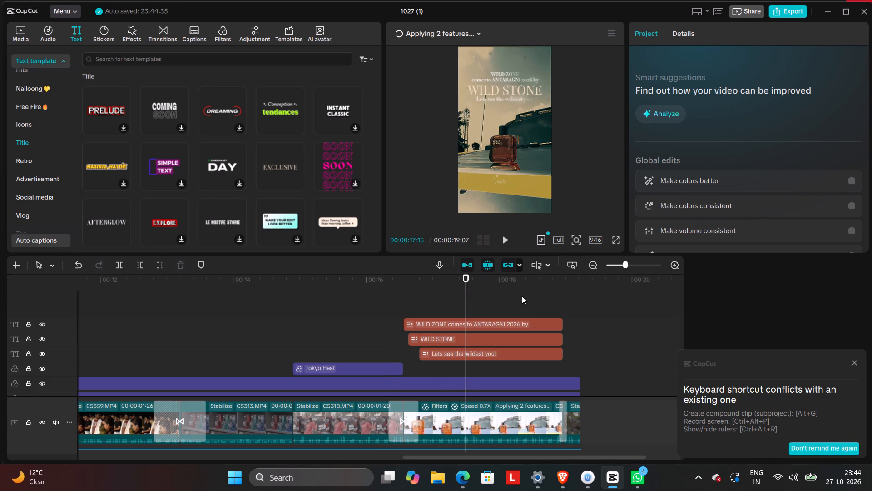
pyautogui.click(507, 299)
pyautogui.click(511, 300)
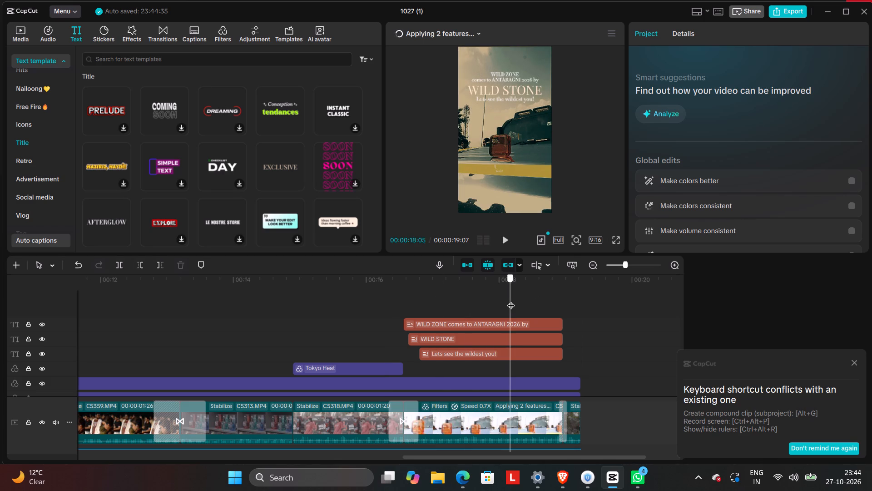
pyautogui.moveTo(510, 300); pyautogui.dragTo(429, 321)
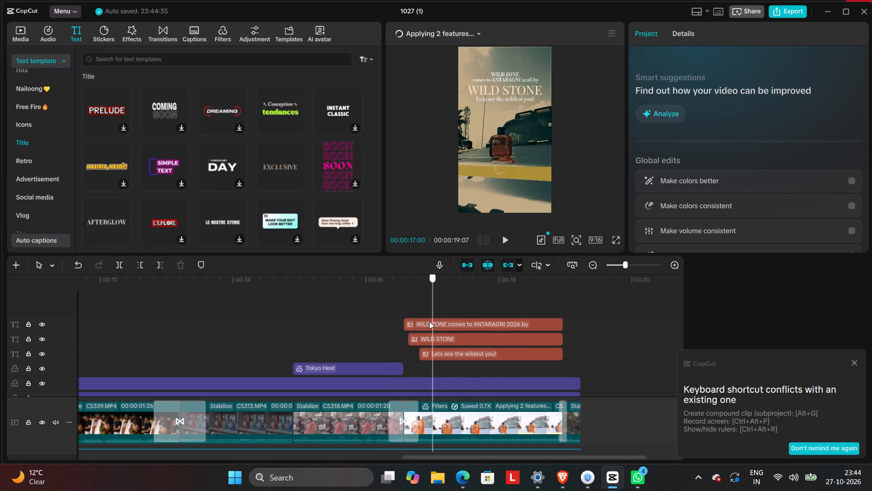
pyautogui.moveTo(429, 321); pyautogui.dragTo(405, 327)
pyautogui.click(365, 332)
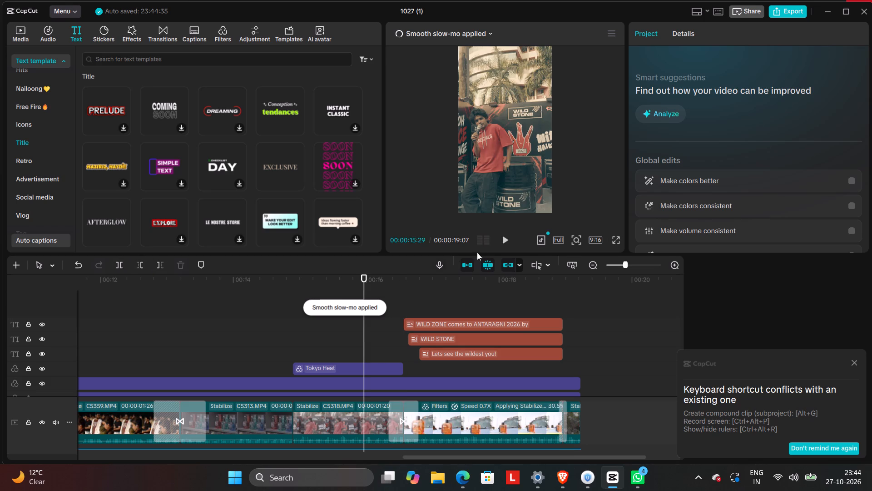
pyautogui.click(503, 241)
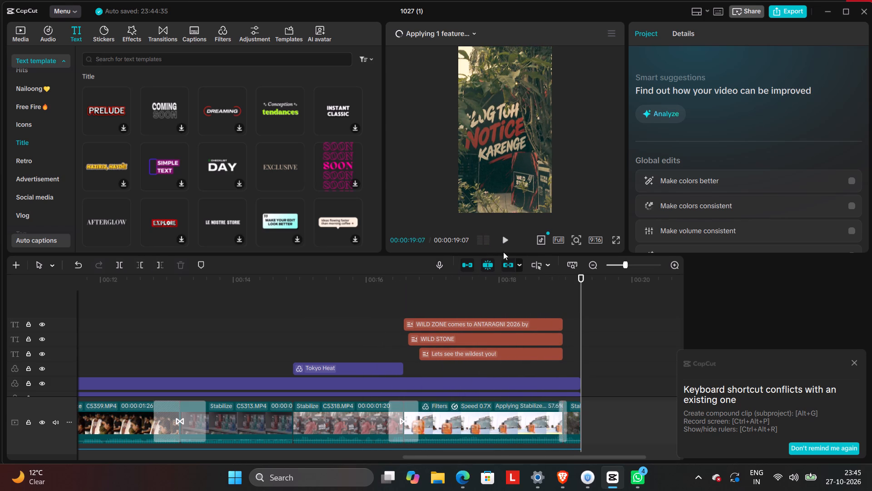
pyautogui.click(394, 313)
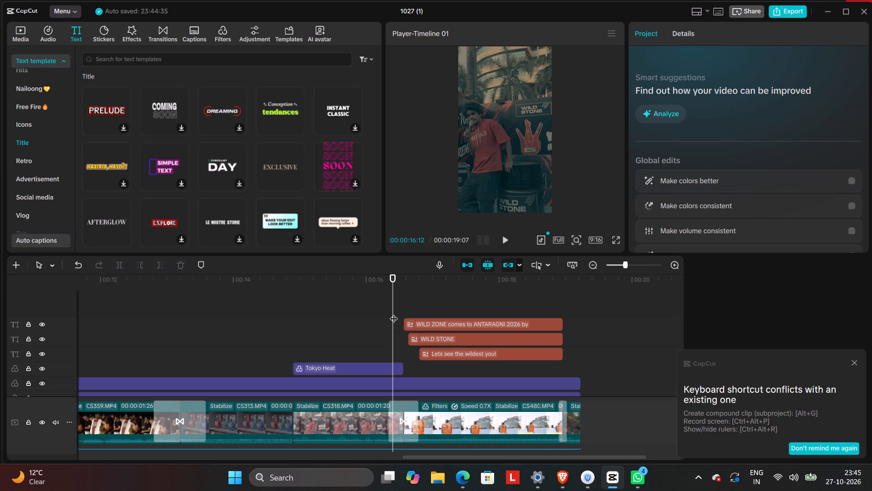
pyautogui.click(502, 238)
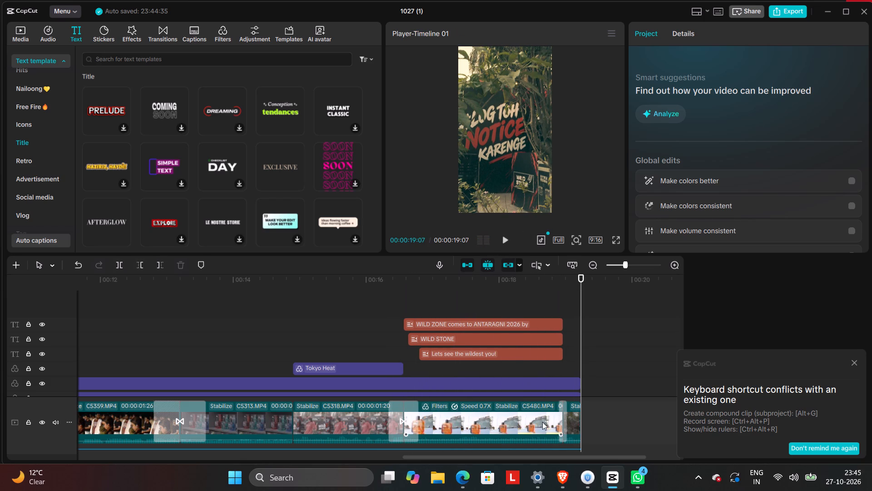
pyautogui.click(538, 362)
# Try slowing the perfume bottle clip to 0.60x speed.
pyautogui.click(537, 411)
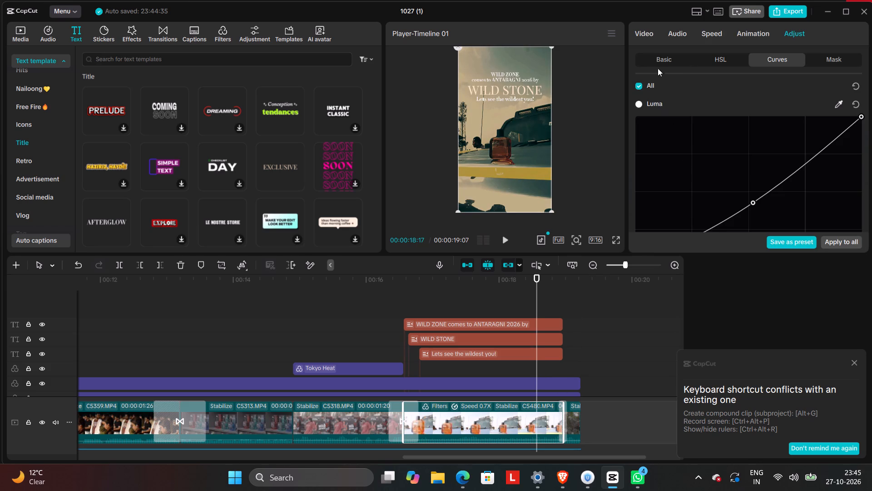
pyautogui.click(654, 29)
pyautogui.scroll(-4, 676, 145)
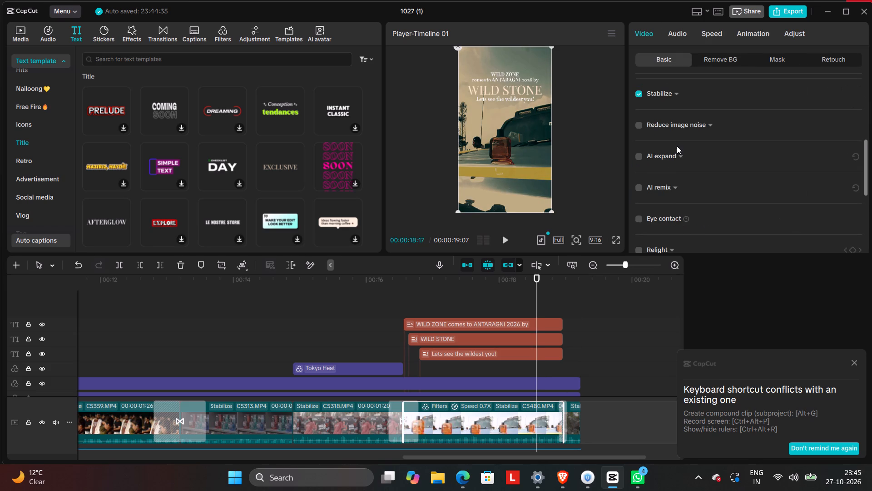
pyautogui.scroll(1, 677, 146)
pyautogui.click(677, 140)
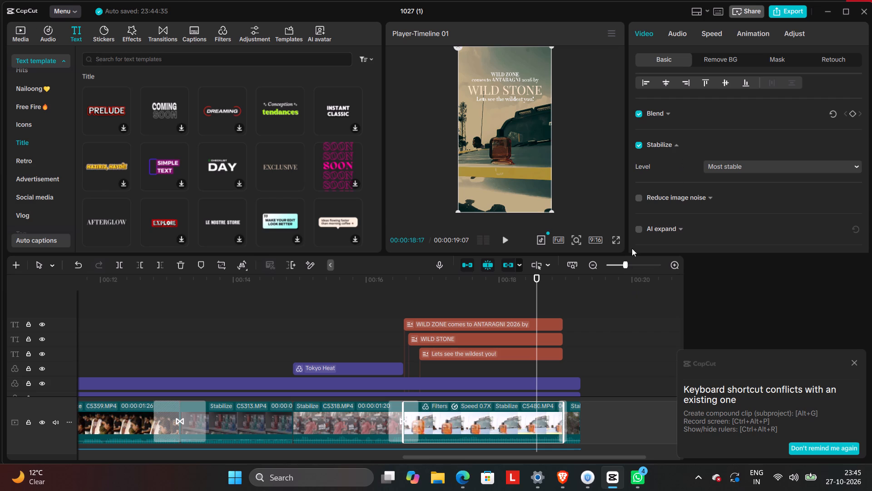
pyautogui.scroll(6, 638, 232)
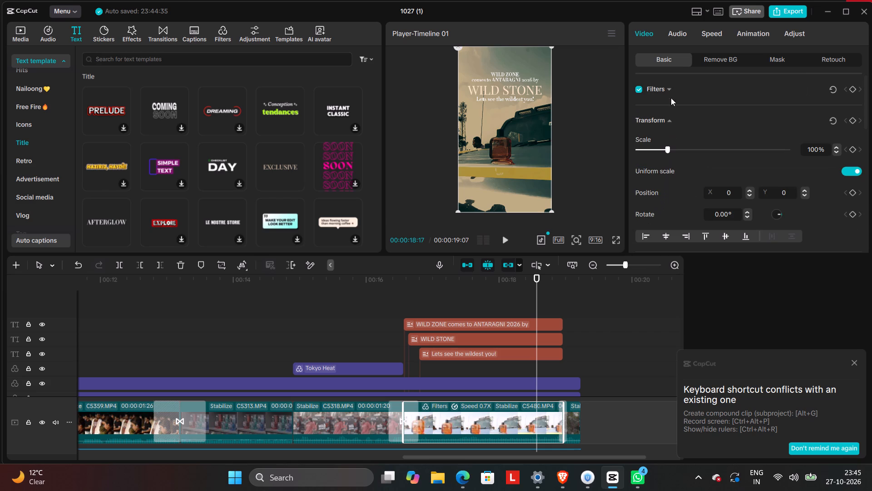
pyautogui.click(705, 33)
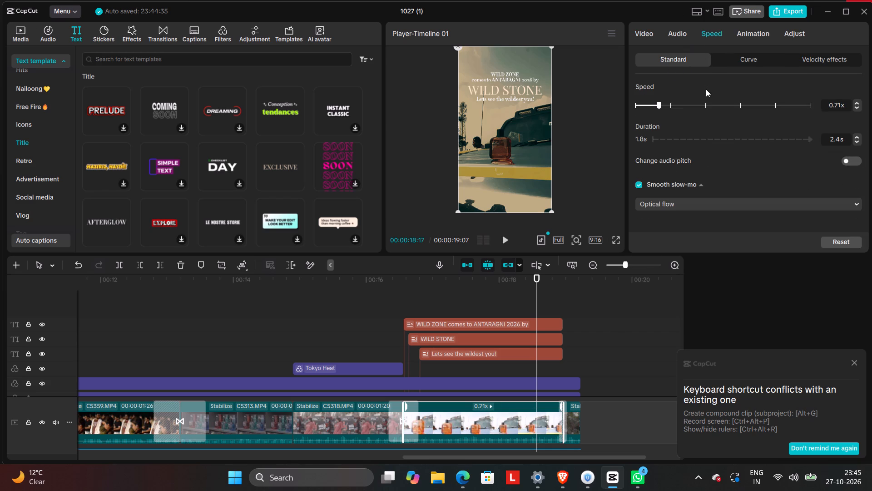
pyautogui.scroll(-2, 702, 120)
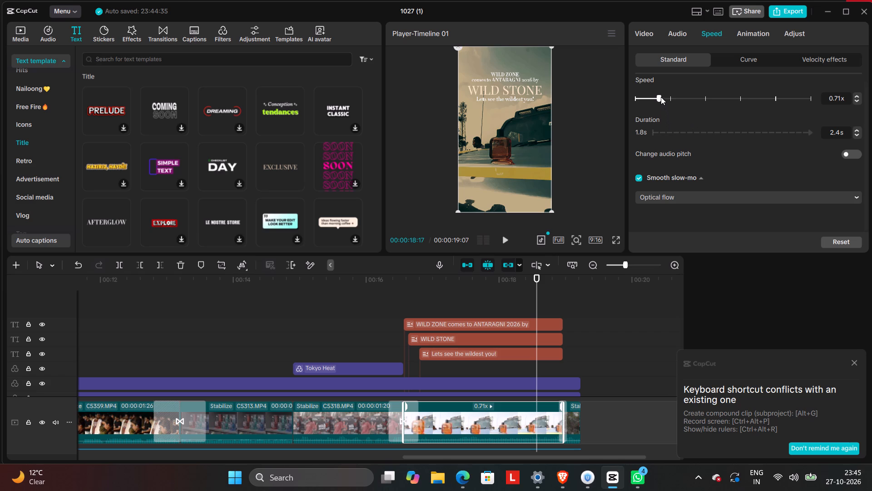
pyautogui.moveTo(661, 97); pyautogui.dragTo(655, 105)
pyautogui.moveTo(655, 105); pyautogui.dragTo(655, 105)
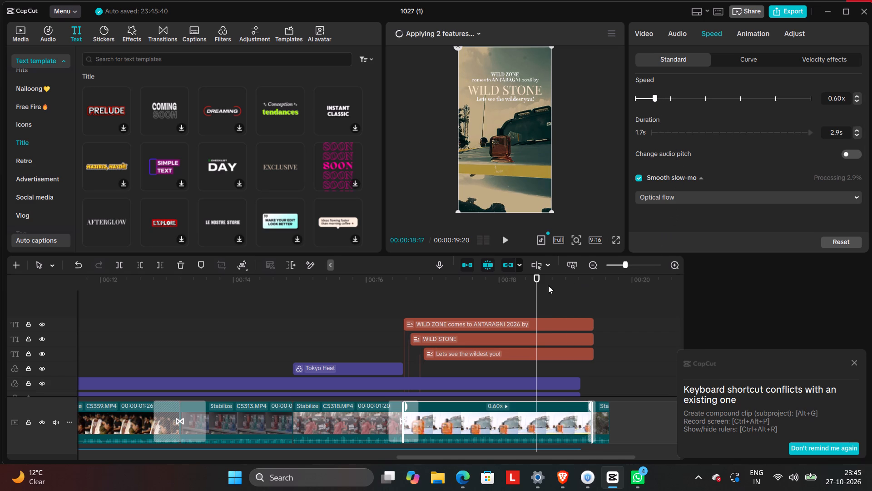
# Play back the ending from the start of the titles to review the slowed bottle clip.
pyautogui.click(401, 309)
pyautogui.click(506, 238)
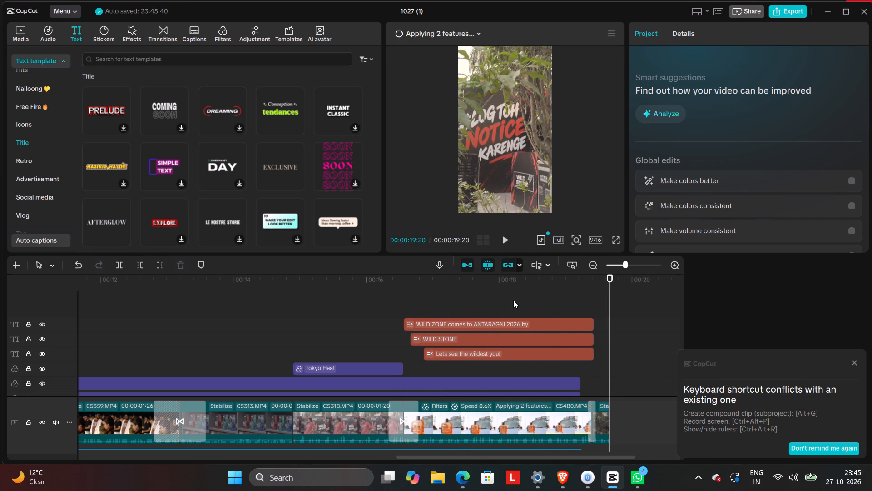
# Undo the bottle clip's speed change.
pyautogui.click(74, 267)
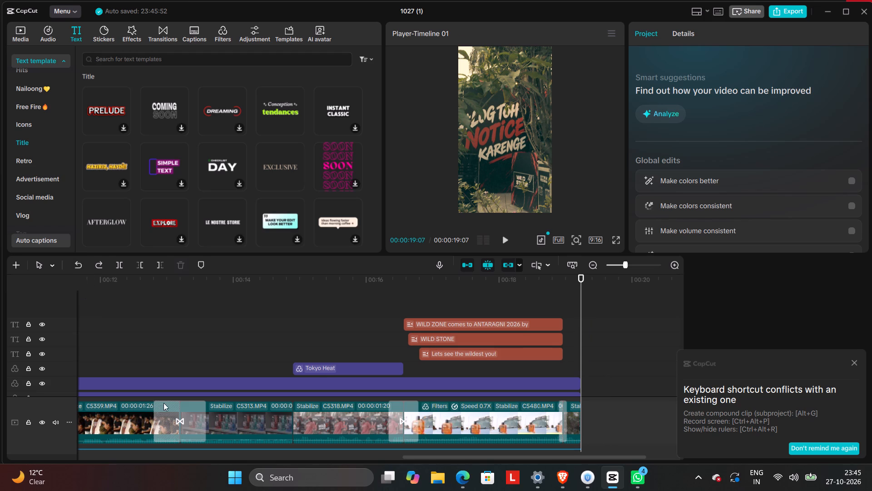
# Play back the bottle shot from the start of the titles and look over the clip's basic settings.
pyautogui.click(405, 301)
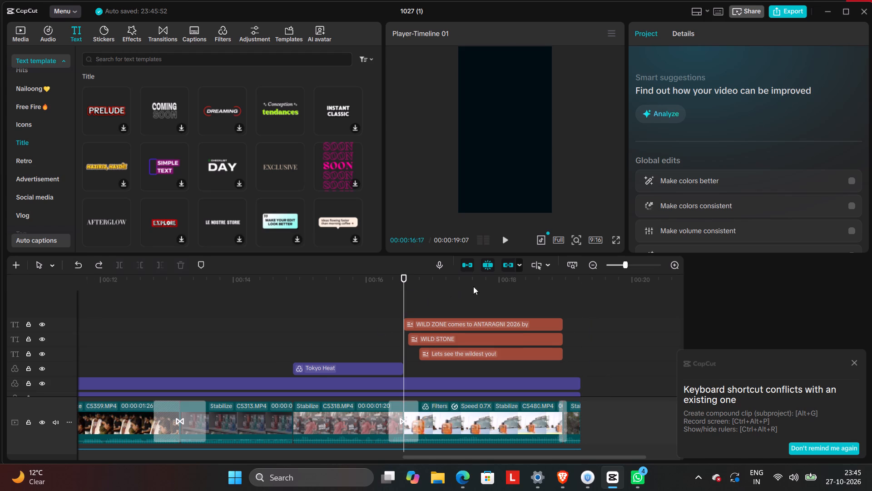
pyautogui.click(509, 240)
pyautogui.click(509, 240)
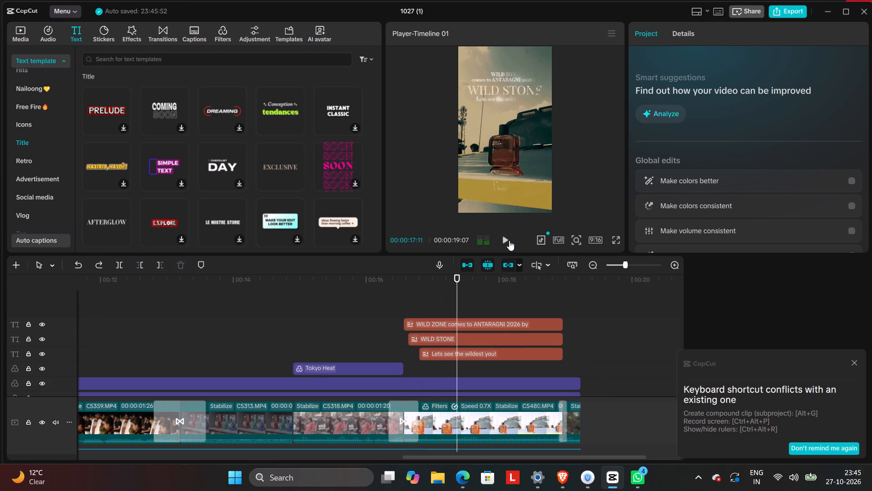
pyautogui.click(495, 424)
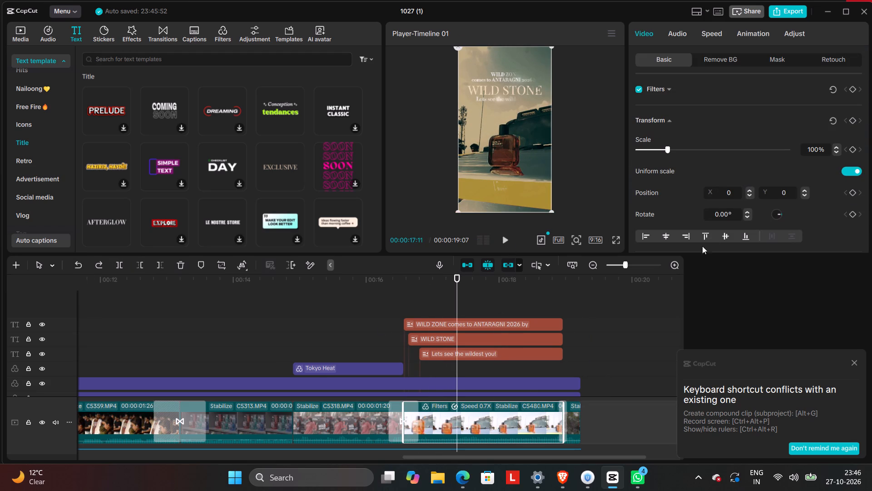
pyautogui.scroll(-2, 722, 221)
pyautogui.scroll(1, 722, 221)
# Replace the perfume bottle clip in the ending with CS480.MP4 taken from the start of its footage, keeping the original video effect.
pyautogui.click(20, 32)
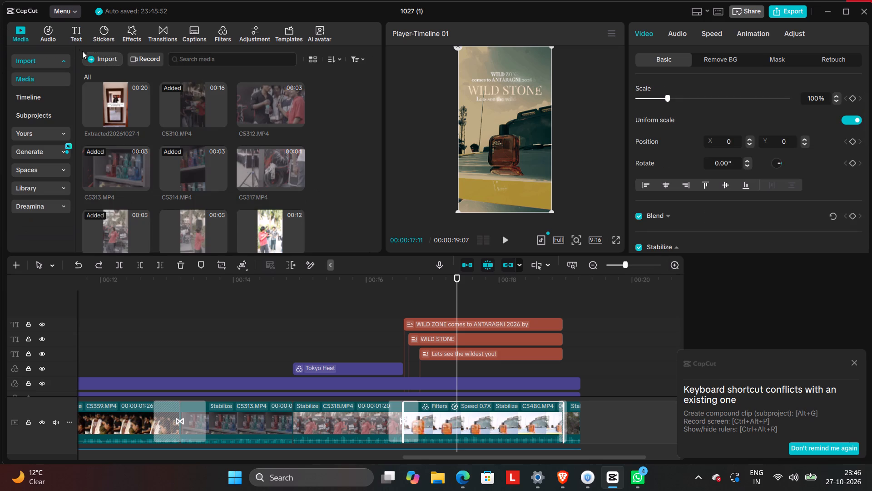
pyautogui.scroll(-2, 164, 142)
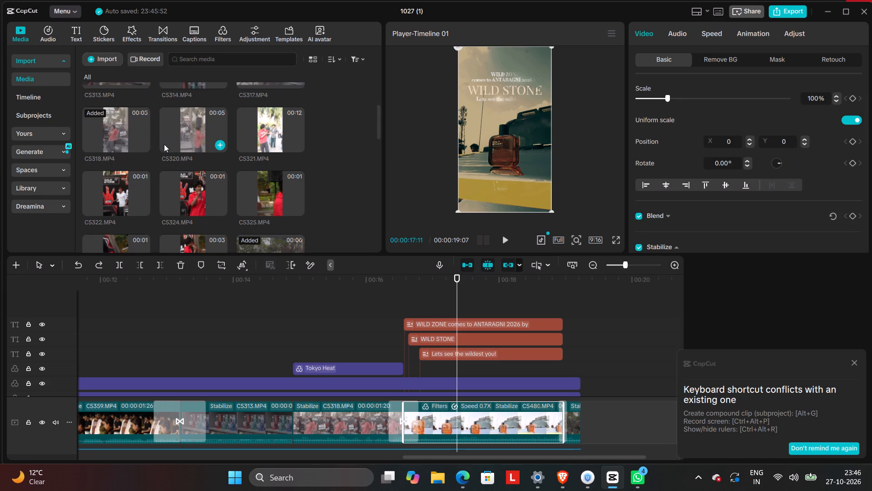
pyautogui.scroll(-1, 164, 144)
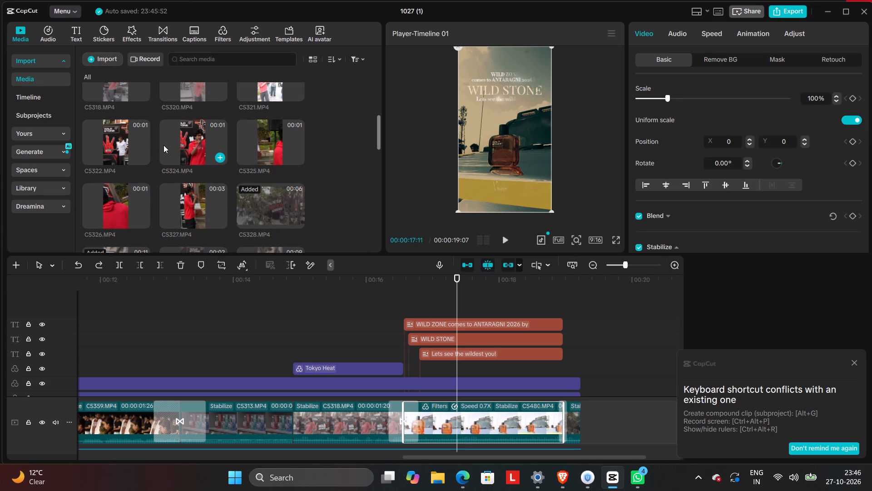
pyautogui.scroll(-15, 155, 152)
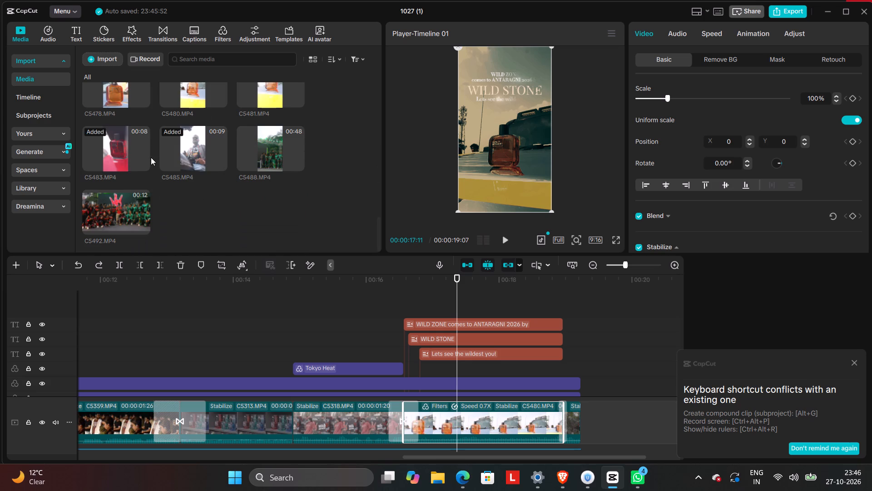
pyautogui.scroll(1, 151, 157)
pyautogui.click(178, 149)
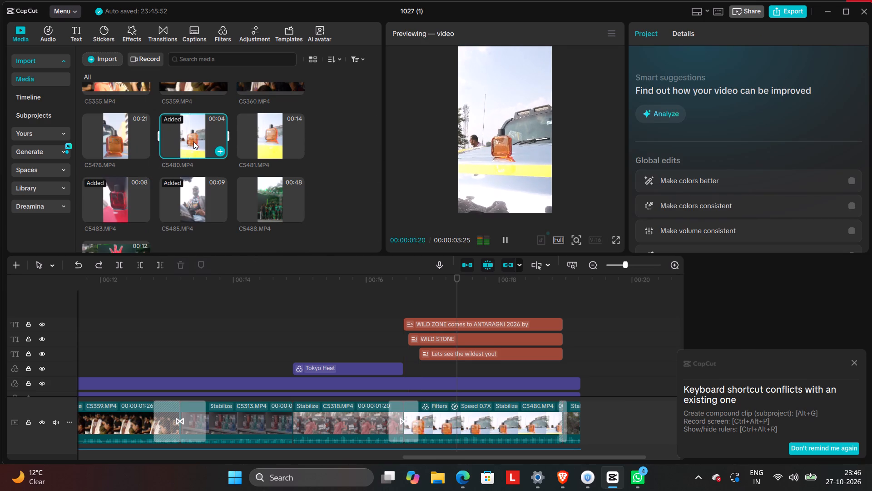
pyautogui.moveTo(193, 141); pyautogui.dragTo(362, 388)
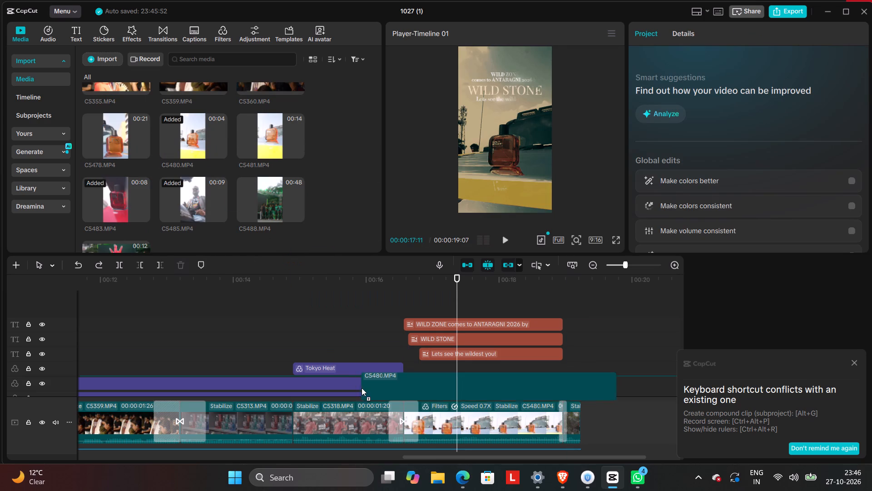
pyautogui.moveTo(362, 388); pyautogui.dragTo(447, 380)
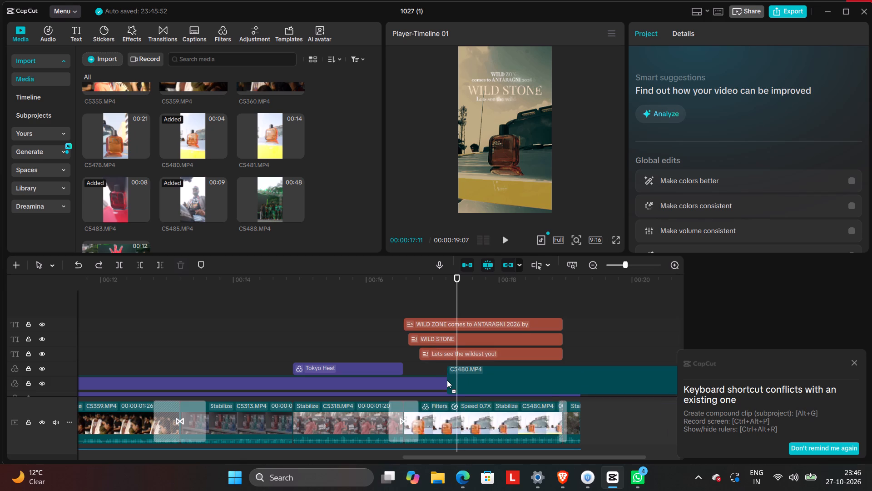
pyautogui.moveTo(447, 380); pyautogui.dragTo(448, 420)
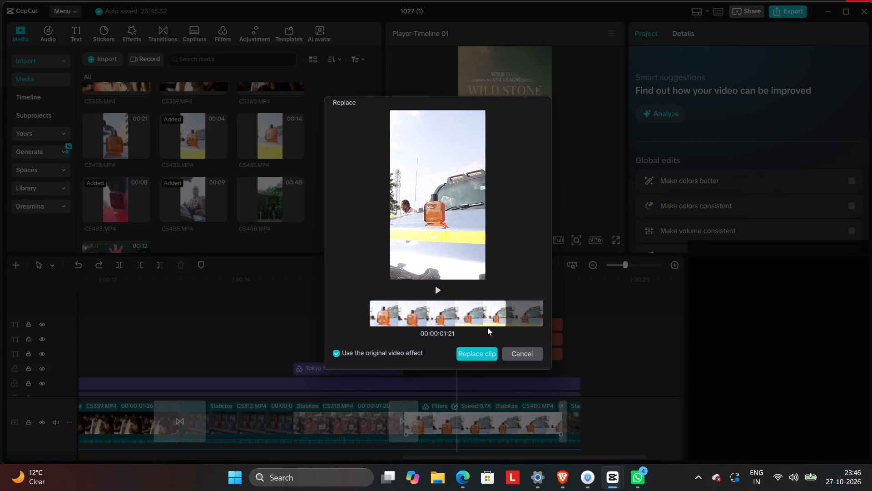
pyautogui.moveTo(488, 320); pyautogui.dragTo(255, 343)
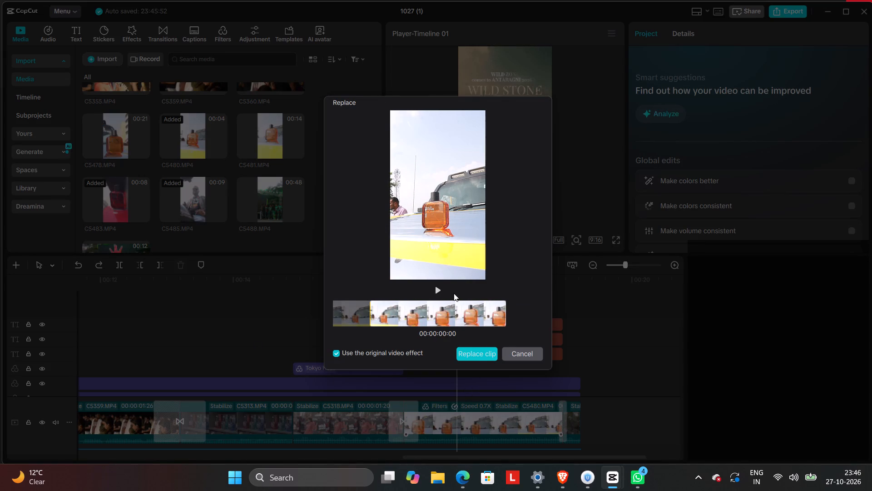
pyautogui.click(441, 291)
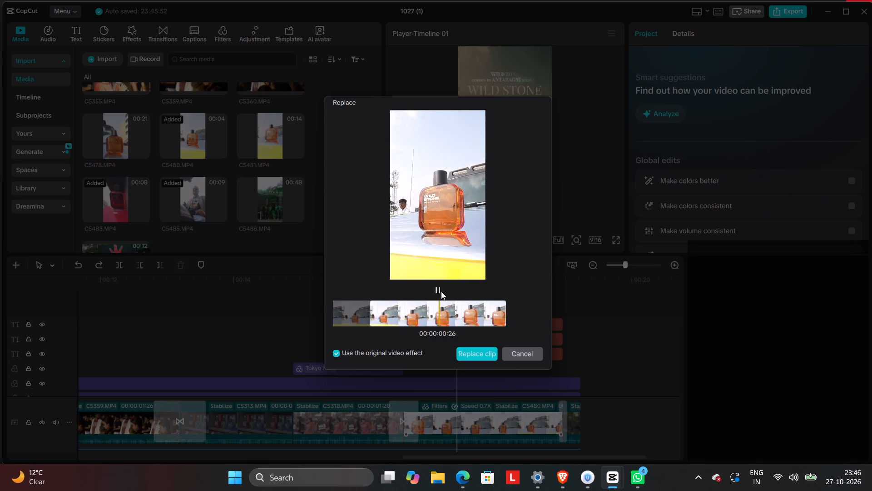
pyautogui.moveTo(405, 313); pyautogui.dragTo(871, 379)
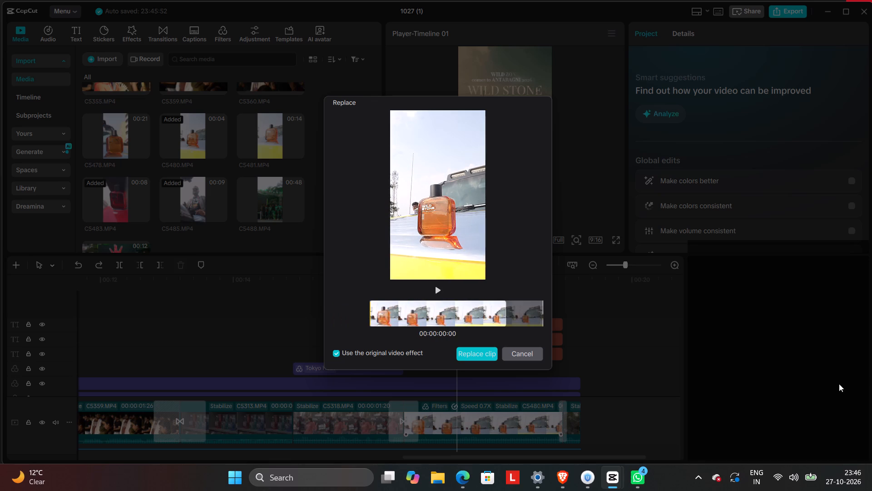
pyautogui.click(489, 356)
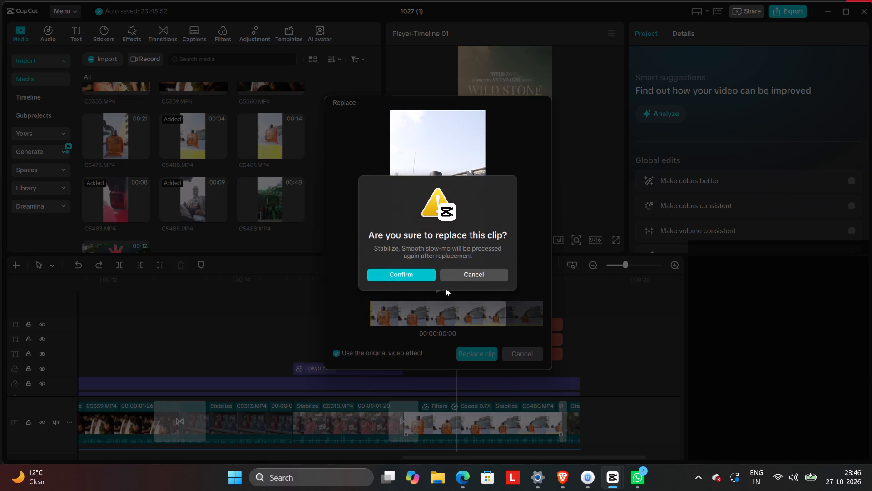
pyautogui.click(374, 273)
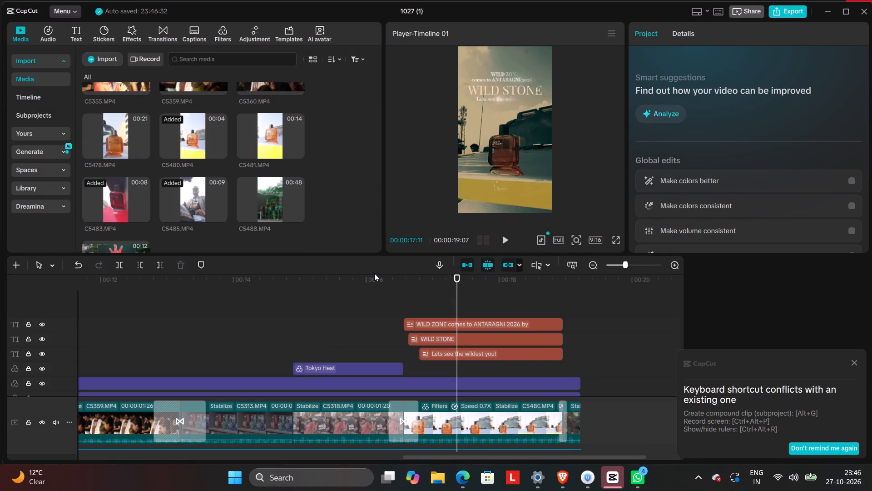
# Play back the ending from about 16 s to review the replaced bottle clip.
pyautogui.click(369, 316)
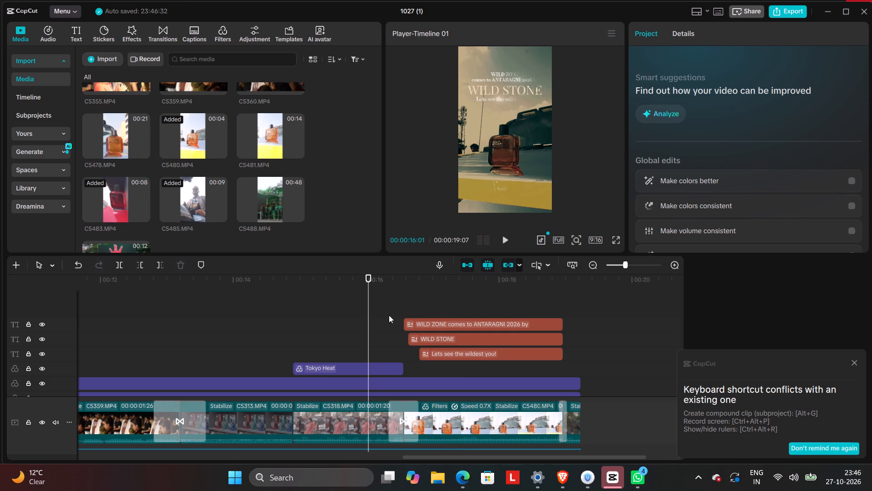
pyautogui.click(502, 242)
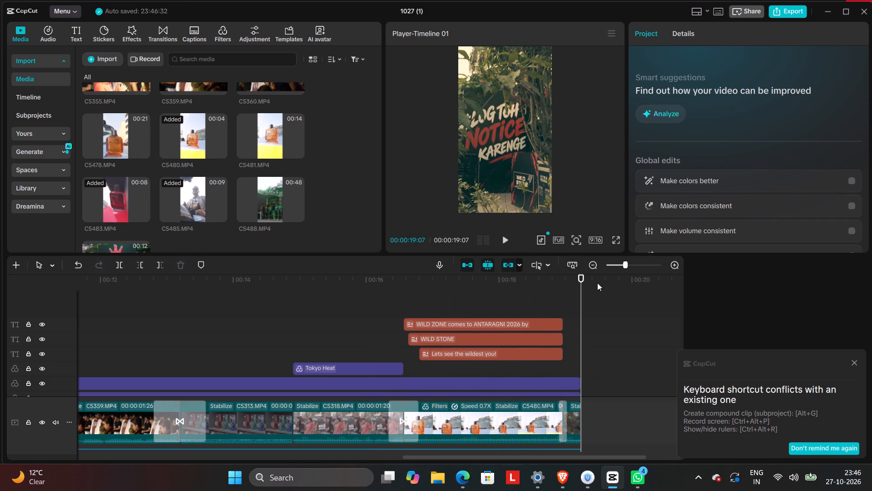
# Move the gentle swoosh sound effect to start at about 18.7 s, over the transition into the last clip.
pyautogui.click(562, 369)
pyautogui.scroll(-10, 562, 369)
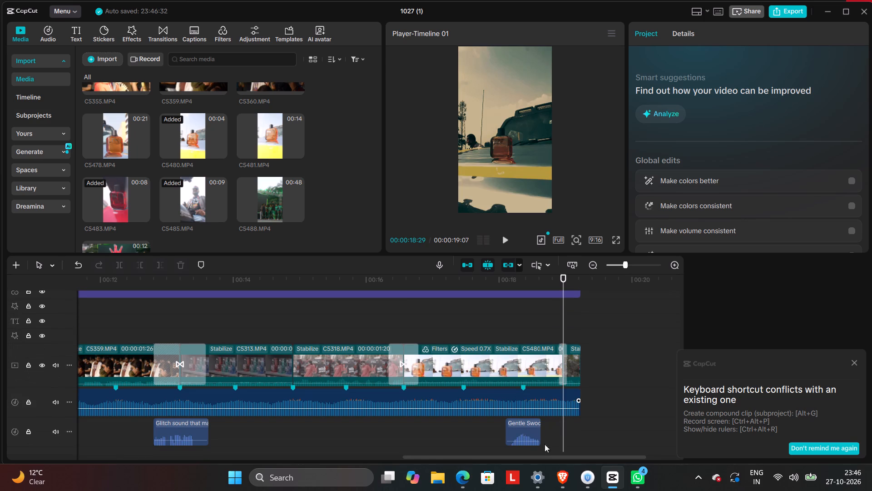
pyautogui.moveTo(525, 432); pyautogui.dragTo(565, 434)
# Play back the last second from about 18 s to check the swoosh timing and look over the title tracks.
pyautogui.click(501, 307)
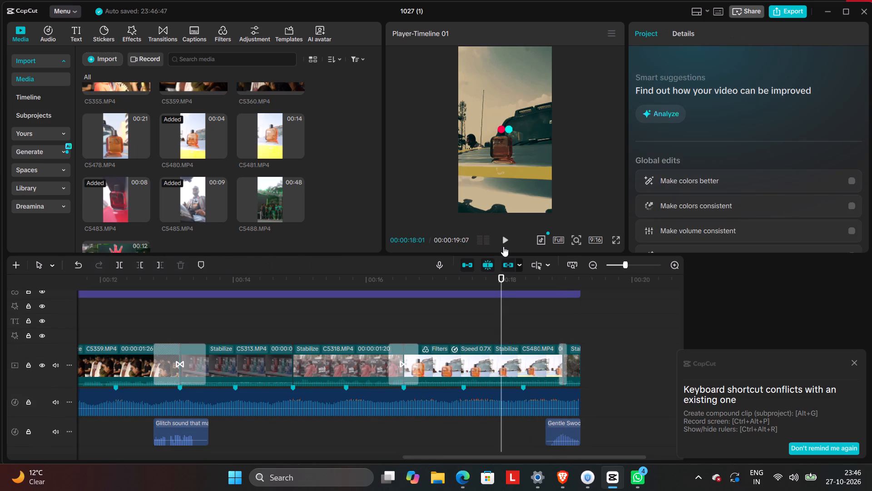
pyautogui.click(504, 242)
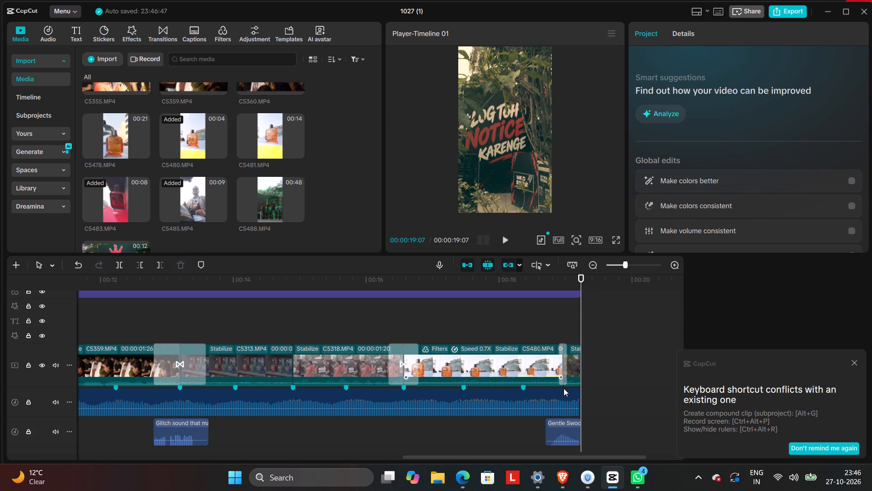
pyautogui.scroll(7, 564, 394)
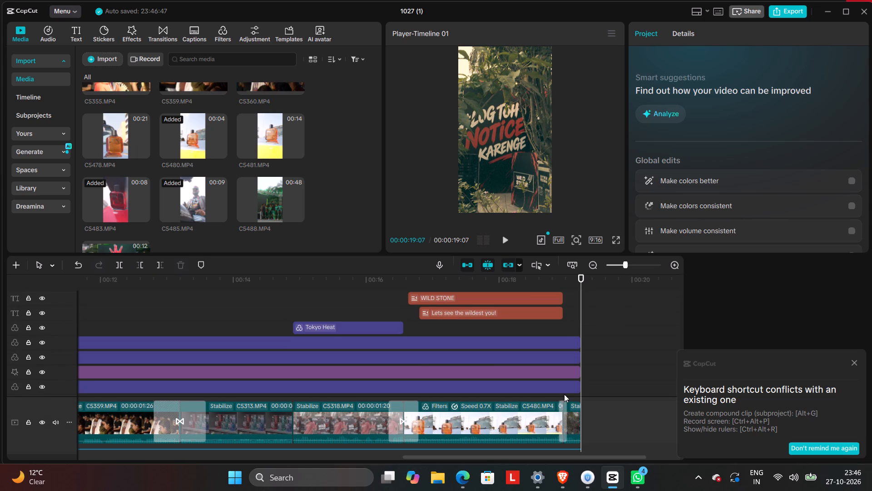
pyautogui.scroll(3, 564, 394)
pyautogui.click(564, 312)
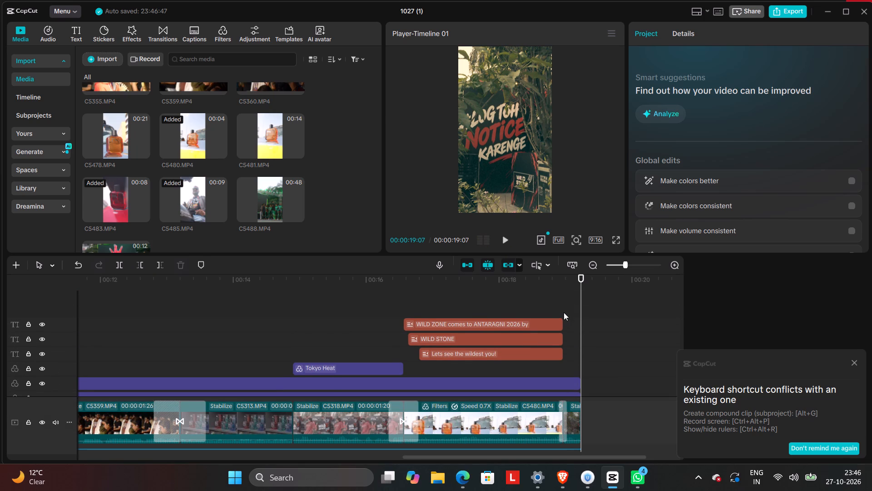
pyautogui.scroll(1, 553, 351)
pyautogui.click(358, 335)
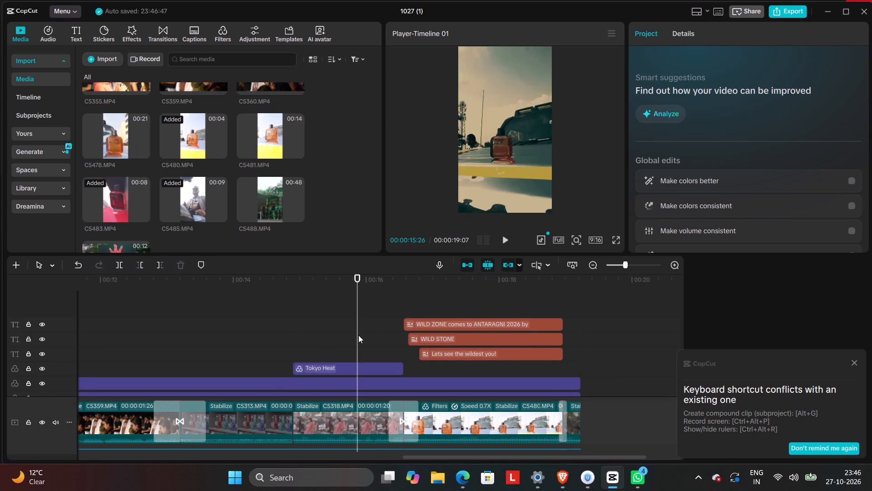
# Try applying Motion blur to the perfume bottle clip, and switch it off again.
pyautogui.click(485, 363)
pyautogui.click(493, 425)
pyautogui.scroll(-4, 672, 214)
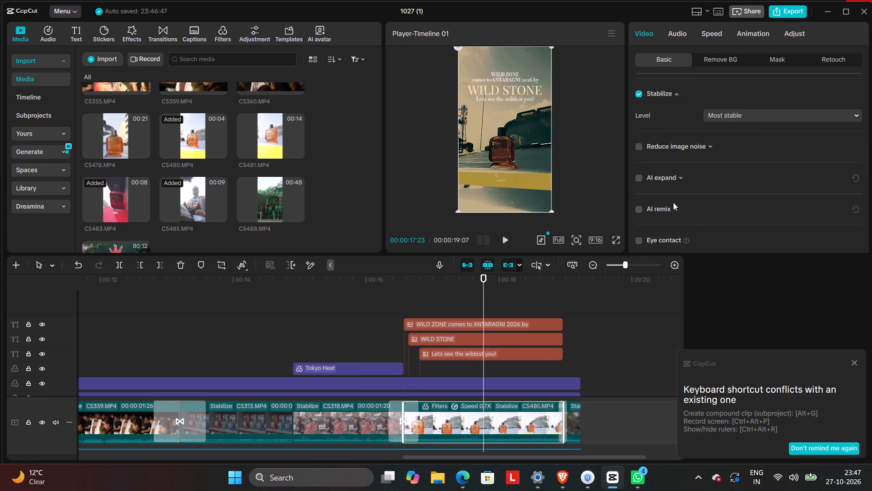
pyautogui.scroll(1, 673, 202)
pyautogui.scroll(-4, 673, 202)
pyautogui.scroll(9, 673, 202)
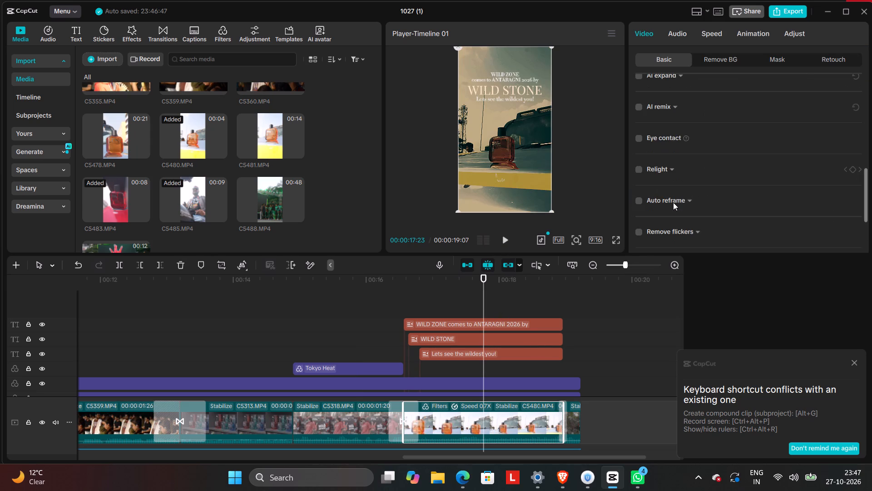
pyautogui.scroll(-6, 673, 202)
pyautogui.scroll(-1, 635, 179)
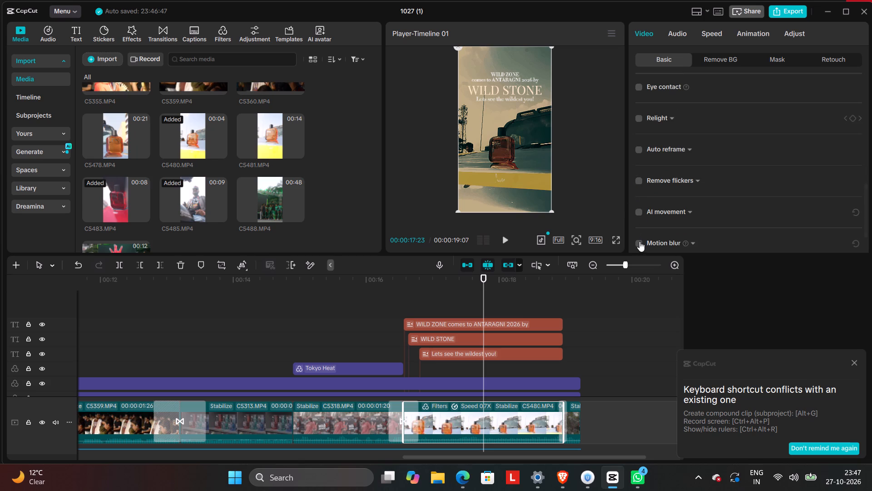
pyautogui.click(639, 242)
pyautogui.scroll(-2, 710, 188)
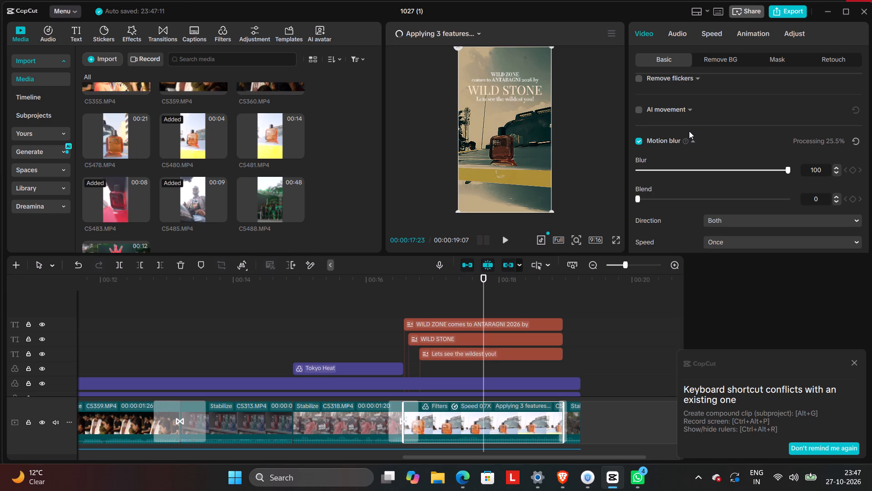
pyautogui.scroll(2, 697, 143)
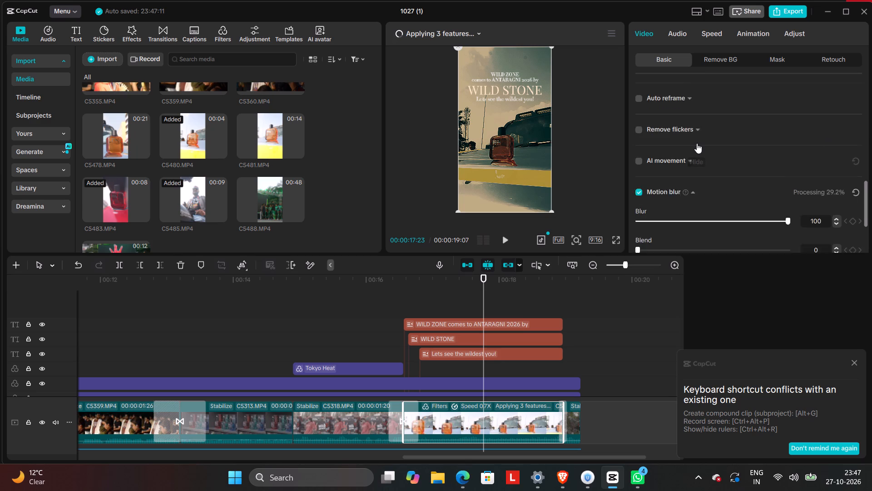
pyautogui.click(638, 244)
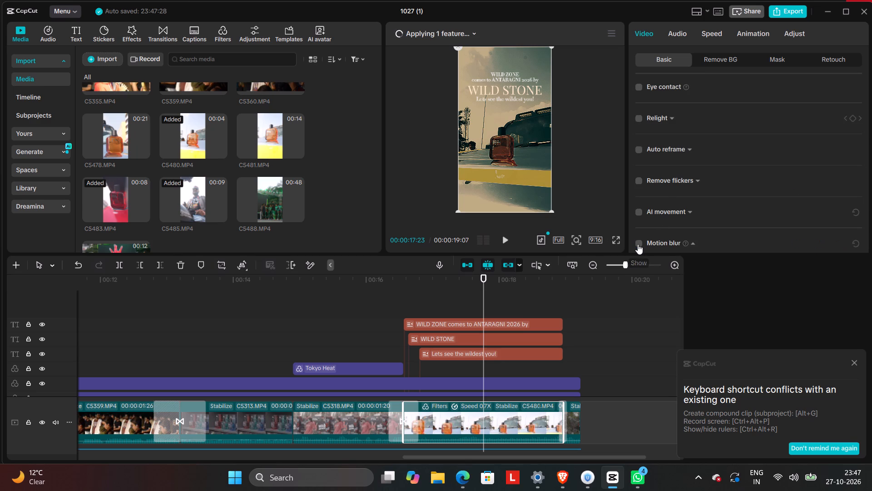
# Play back the ending from just before the titles, at about 16 s, through to the last clip.
pyautogui.click(386, 310)
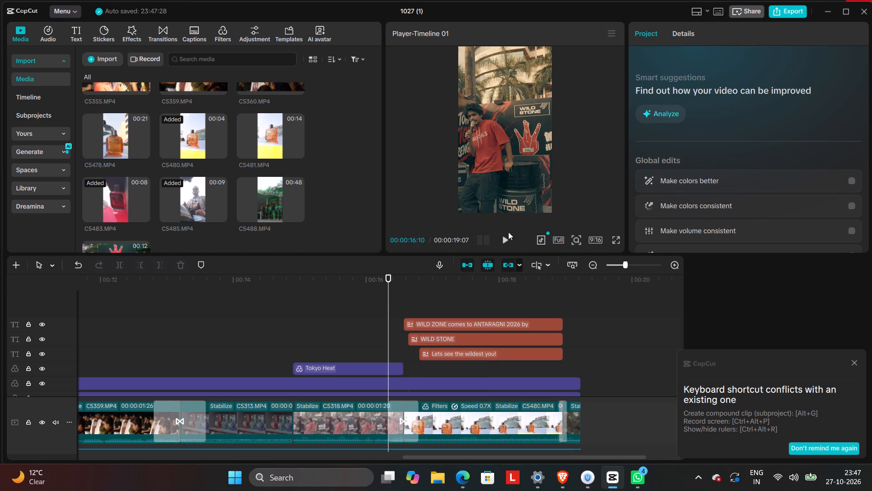
pyautogui.click(507, 240)
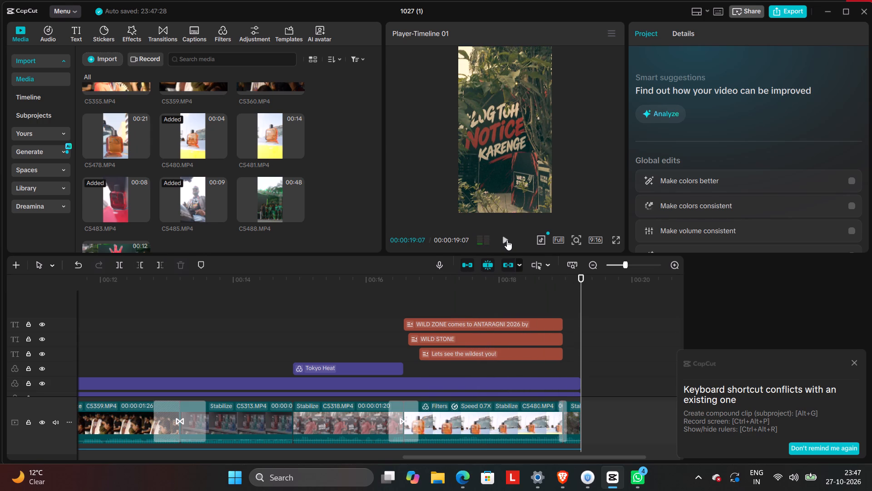
# Apply the Fade Out exit animation to the last clip at the end of the main video track.
pyautogui.click(576, 423)
pyautogui.click(753, 34)
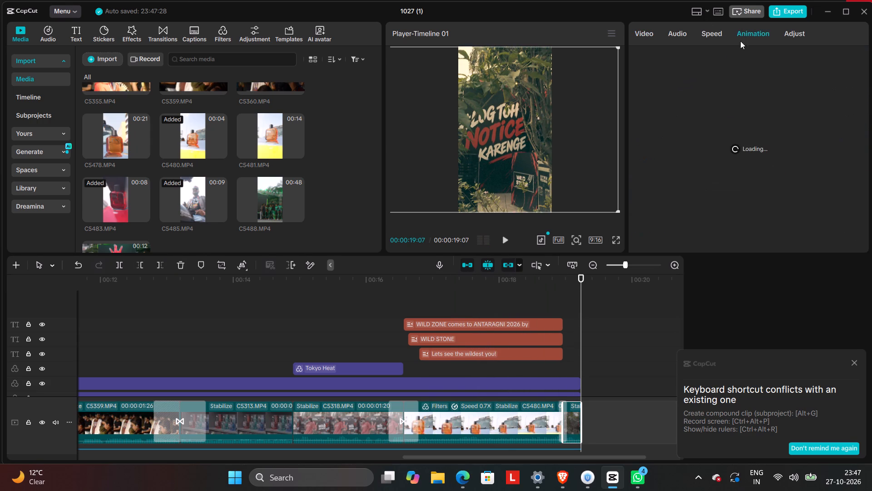
pyautogui.click(716, 62)
pyautogui.click(694, 158)
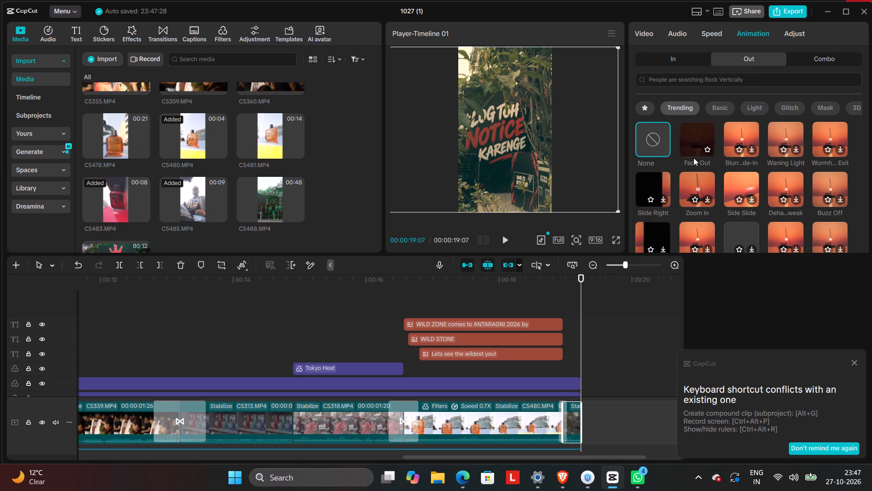
pyautogui.click(694, 150)
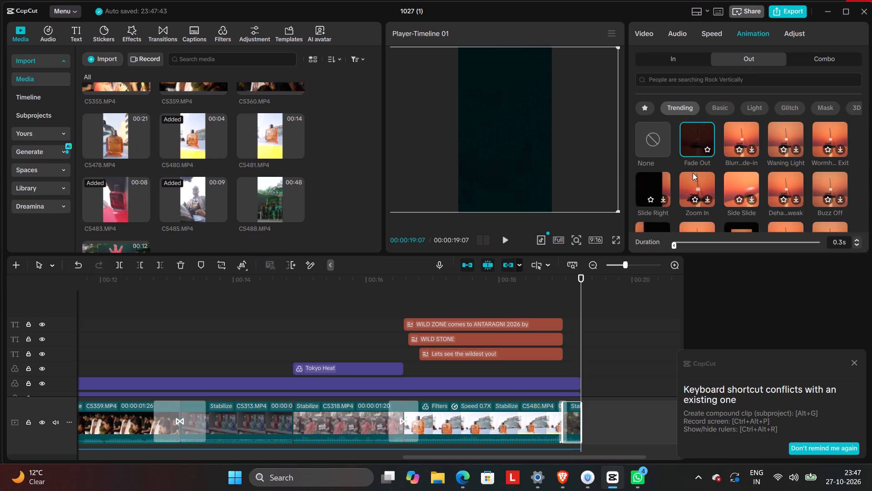
# Play back the ending twice, from about 17.5 s and from about 16.4 s, to check the closing fade.
pyautogui.click(466, 309)
pyautogui.click(504, 245)
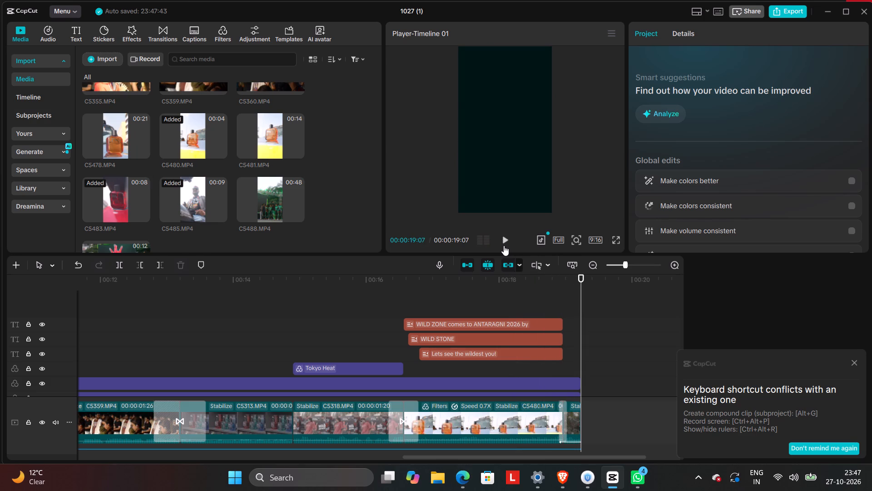
pyautogui.click(393, 300)
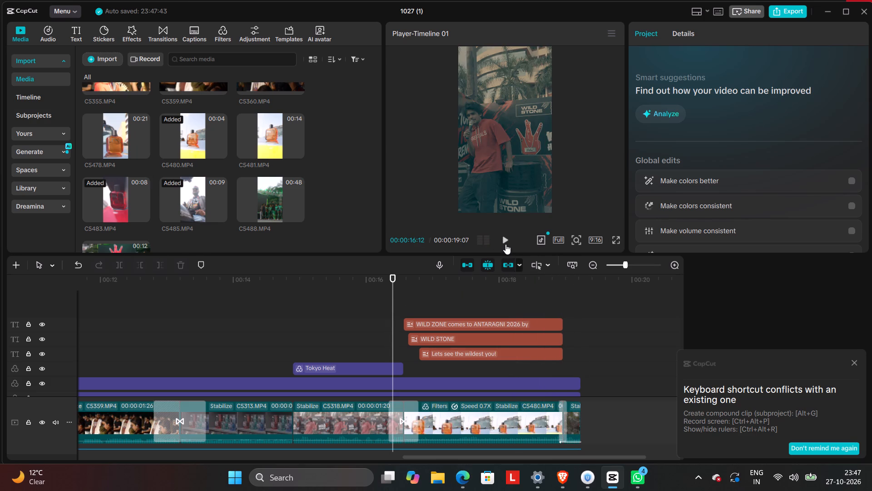
pyautogui.click(505, 244)
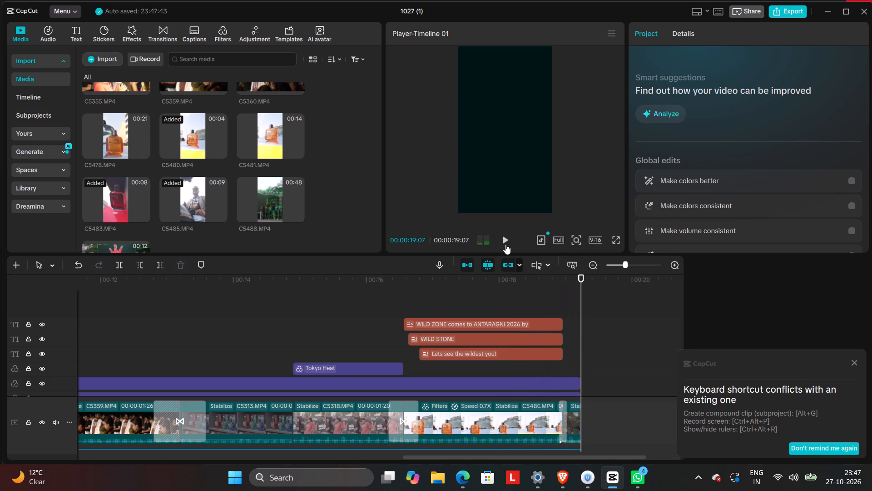
pyautogui.click(411, 307)
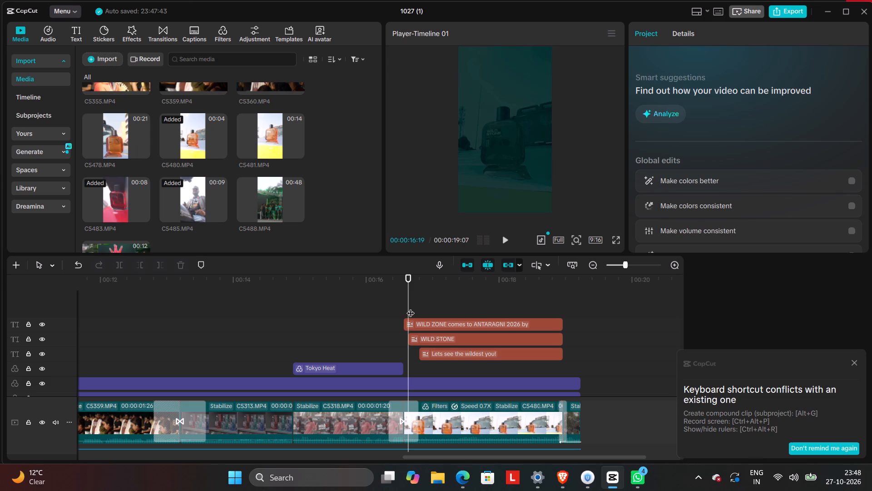
# Dismiss the keyboard shortcut conflict notice permanently.
pyautogui.click(824, 451)
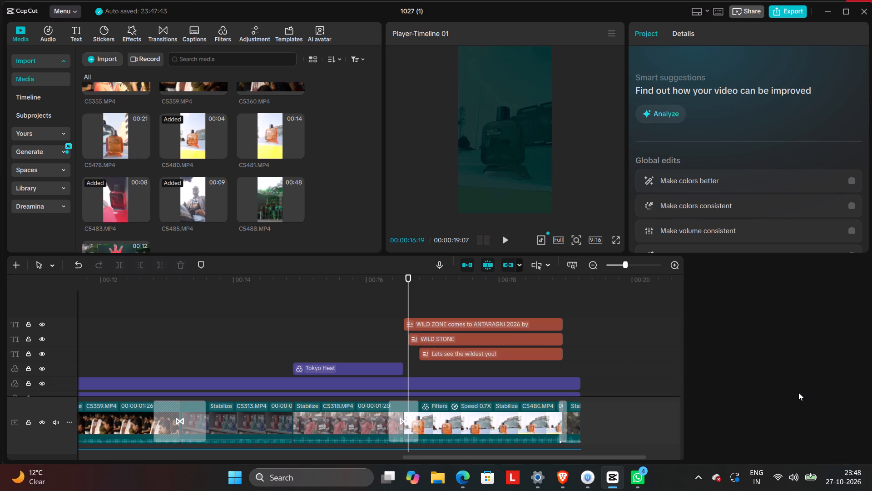